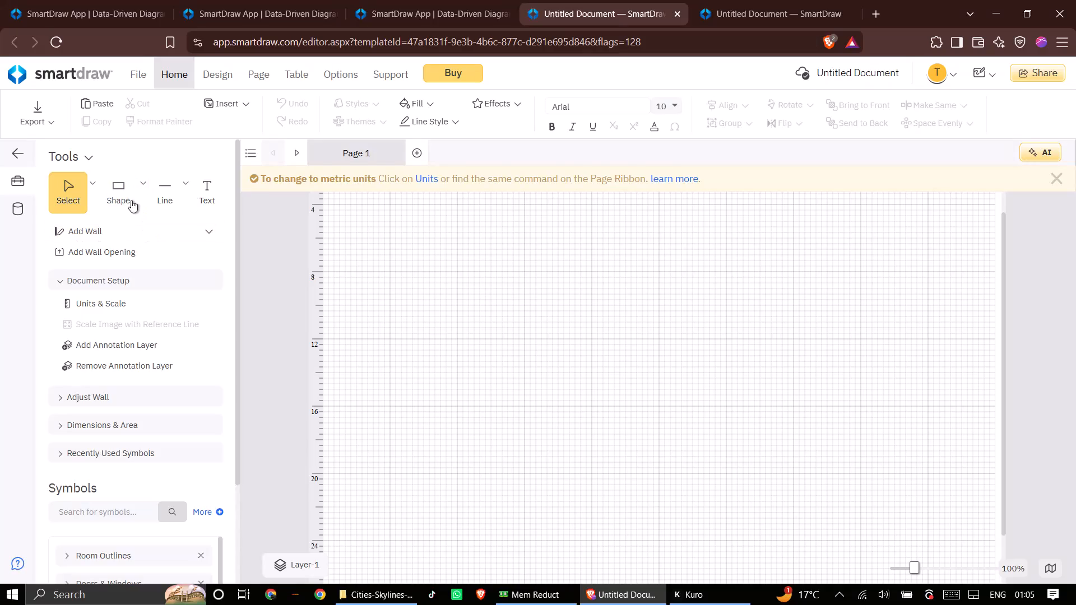
Set the default outline for new shapes to a thick line.
click(141, 183)
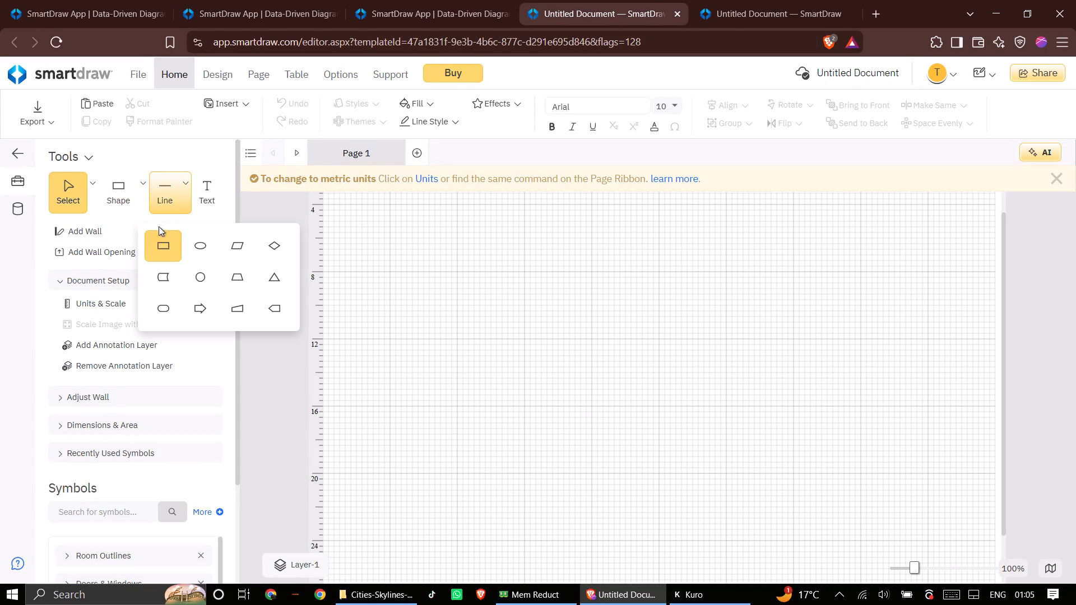
click(160, 240)
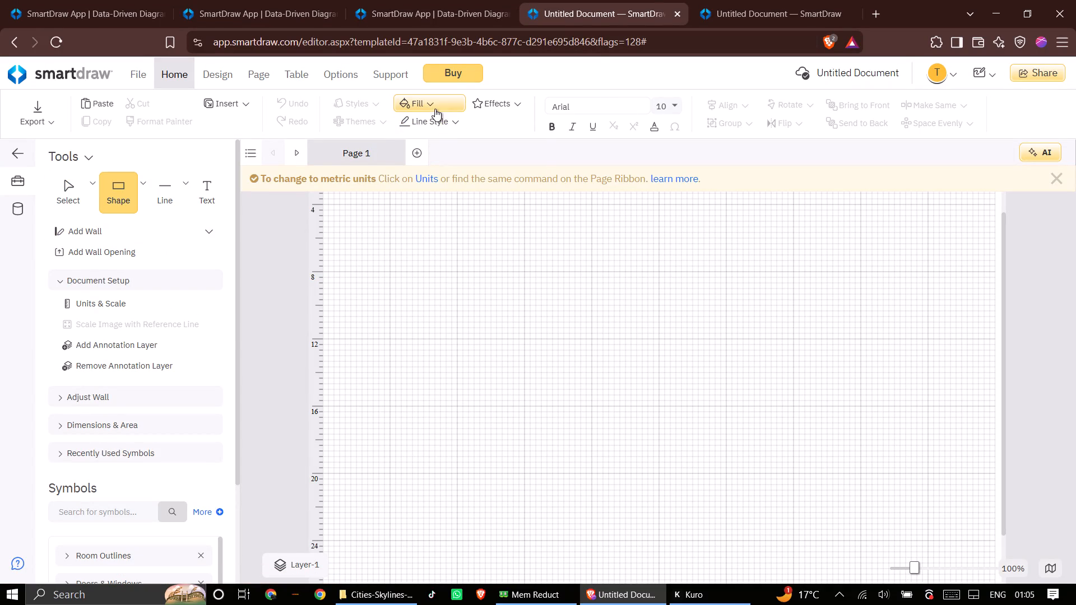
click(436, 117)
click(464, 114)
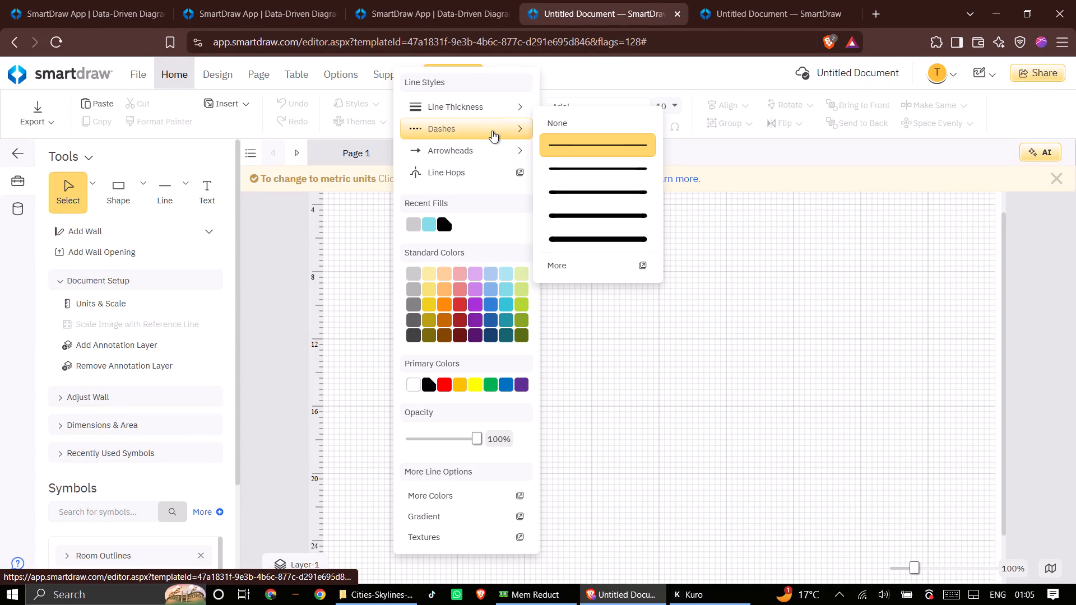
click(568, 226)
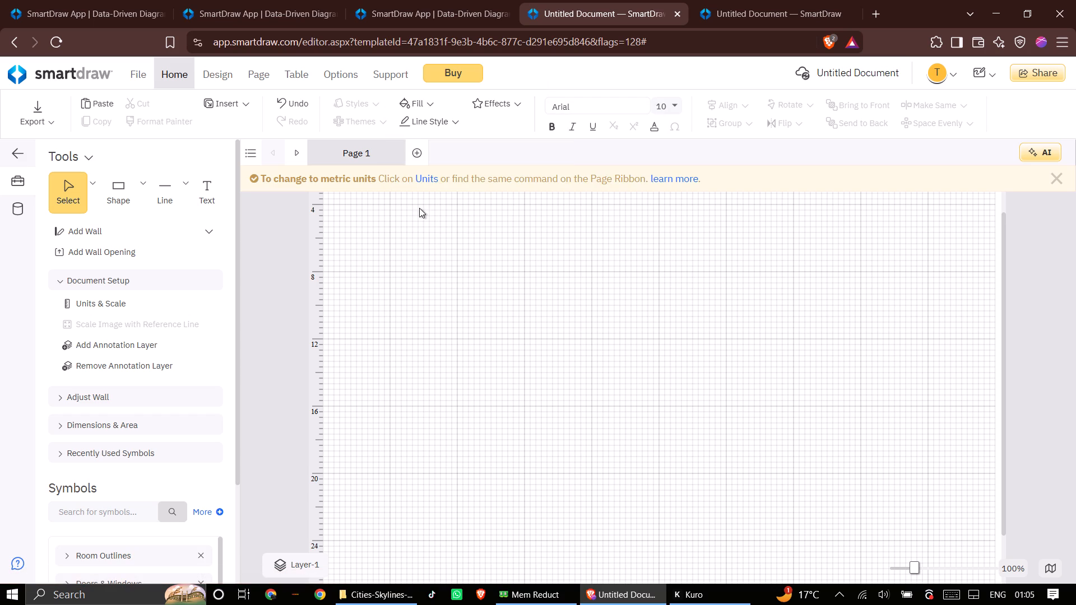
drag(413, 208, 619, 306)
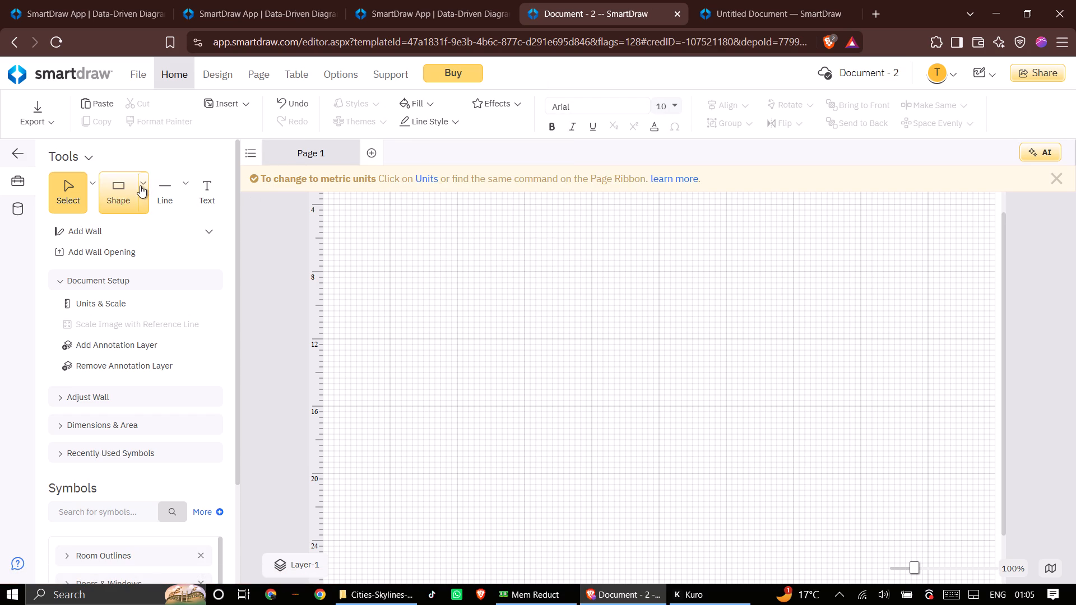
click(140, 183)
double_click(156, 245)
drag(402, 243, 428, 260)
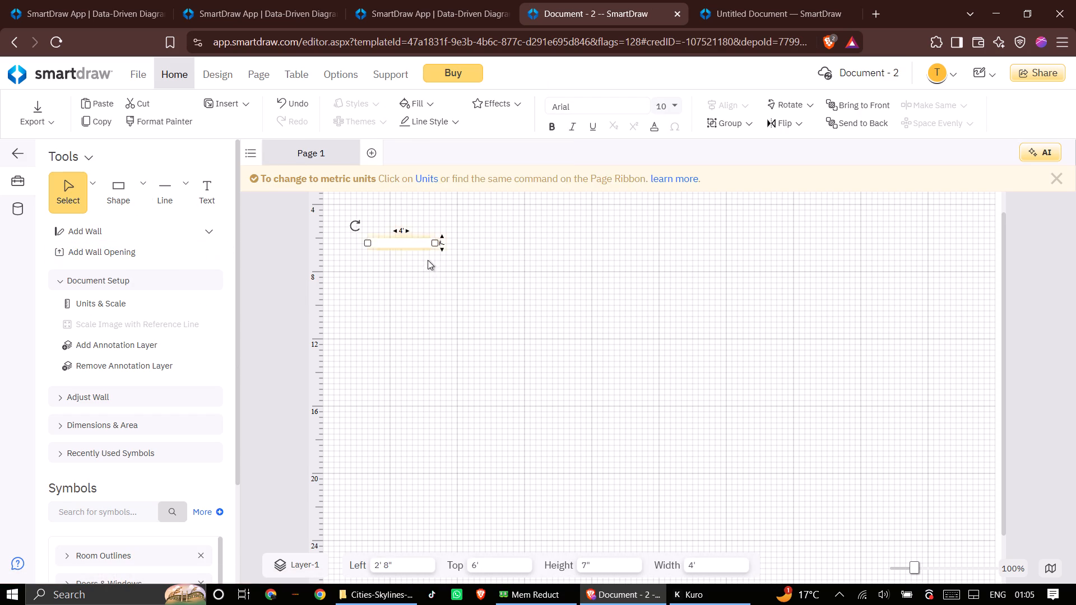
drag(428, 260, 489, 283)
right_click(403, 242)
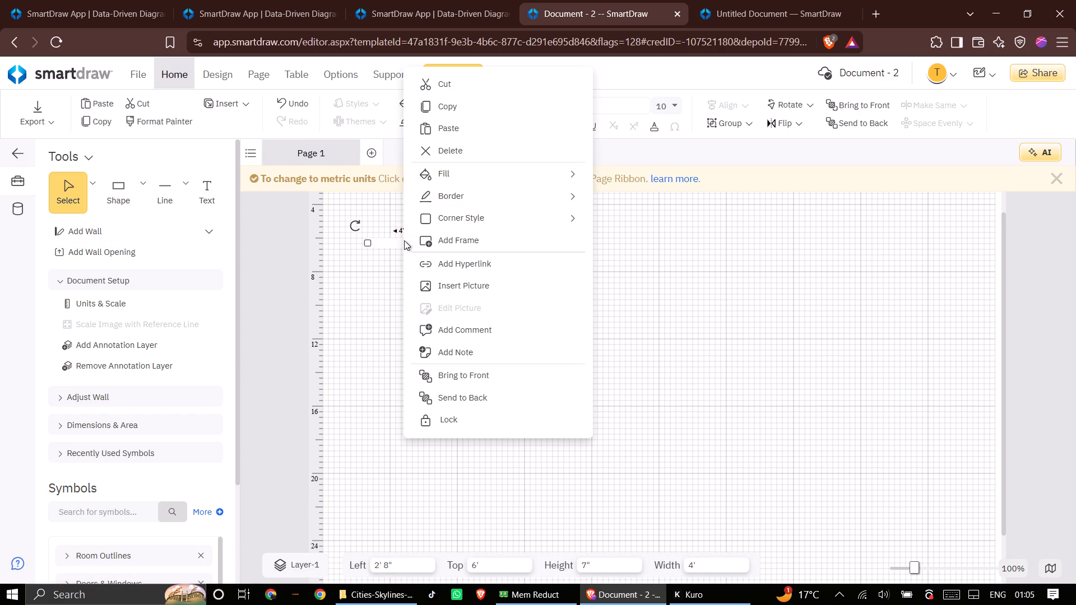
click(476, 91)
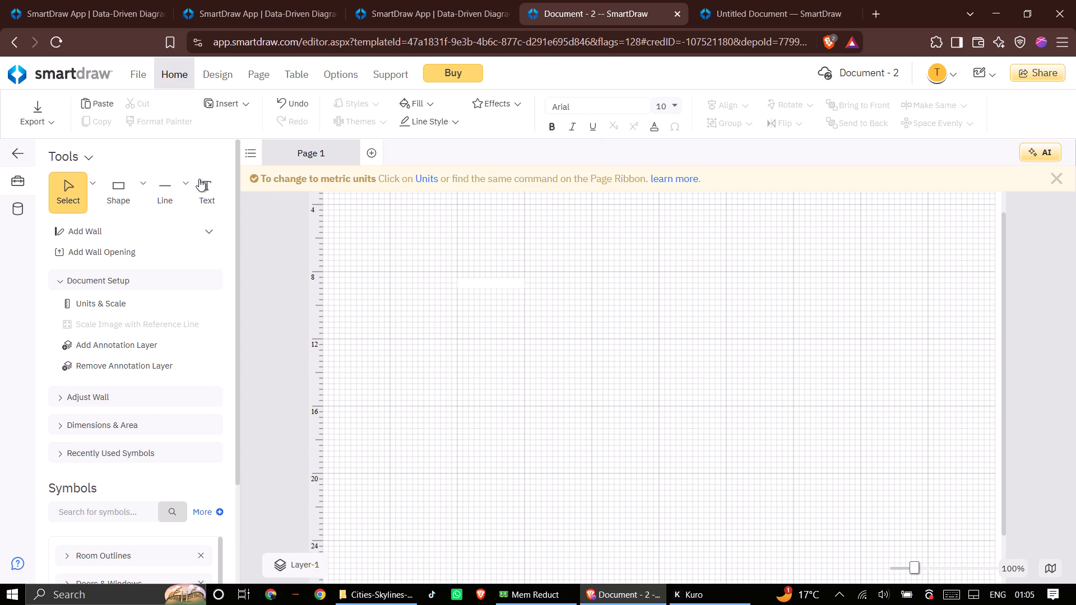
Place a 6' by 3' rectangle near the page's upper-left corner and fill it light grey.
click(134, 181)
click(143, 185)
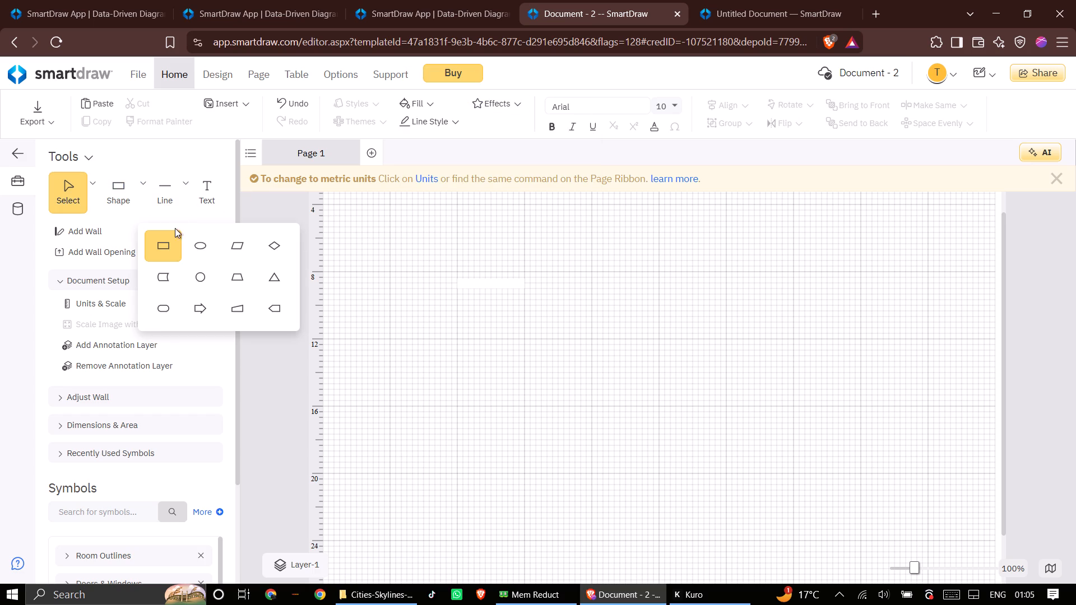
click(171, 241)
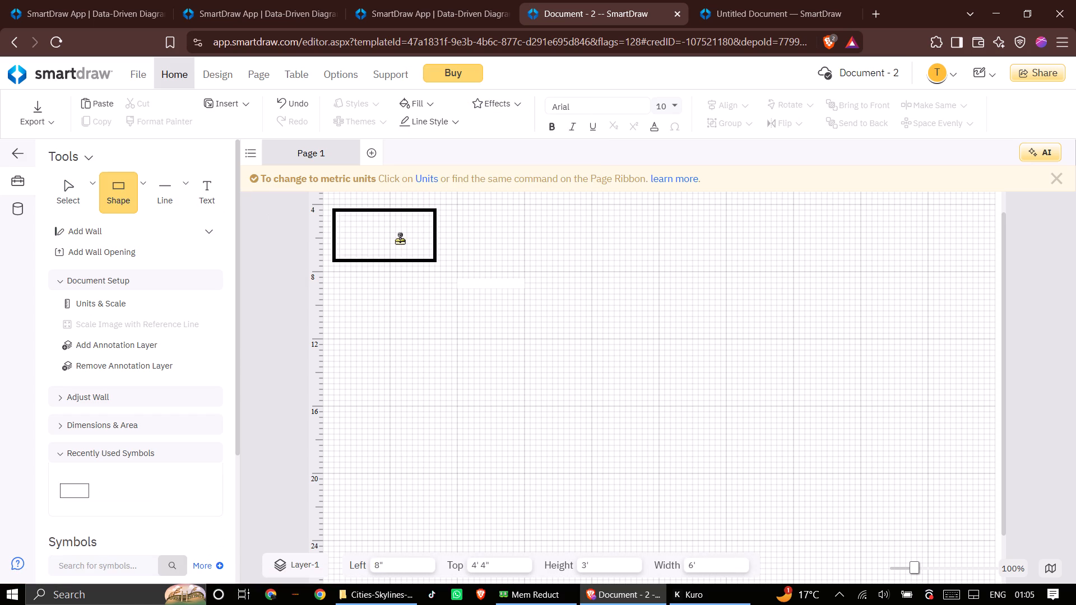
click(400, 240)
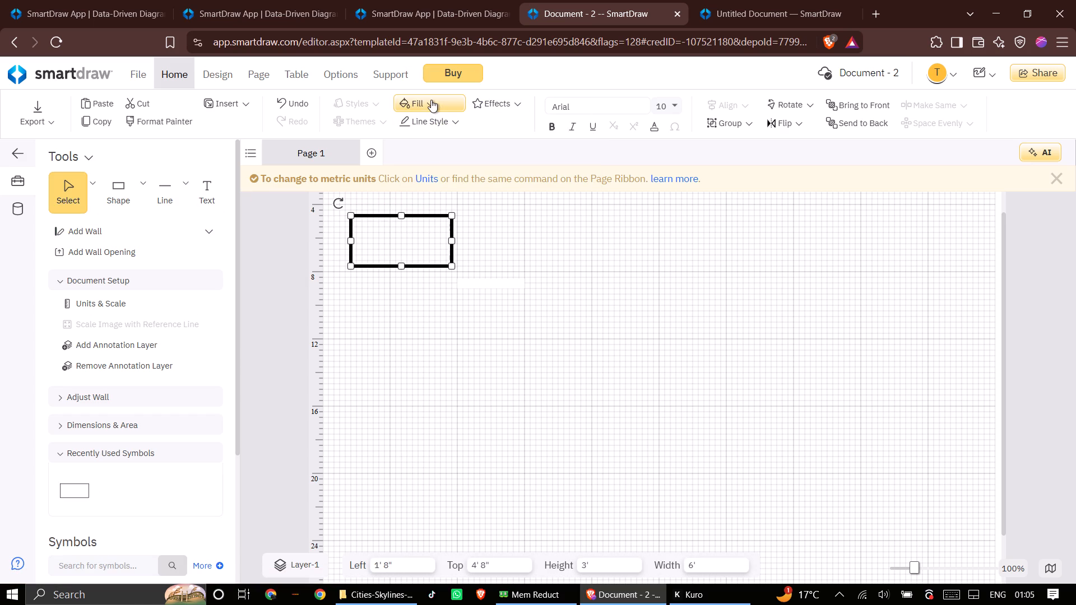
click(431, 100)
click(414, 160)
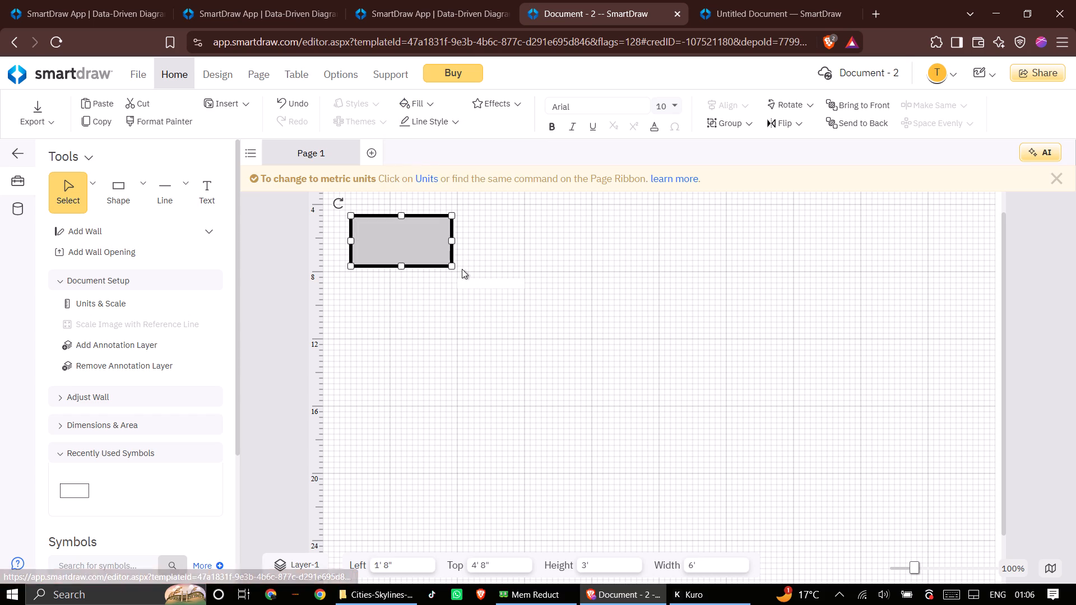
Resize the grey rectangle to about 33' 8" wide and 16' 8" high, with its corner at left 8" and top 1' 8".
drag(452, 264, 901, 604)
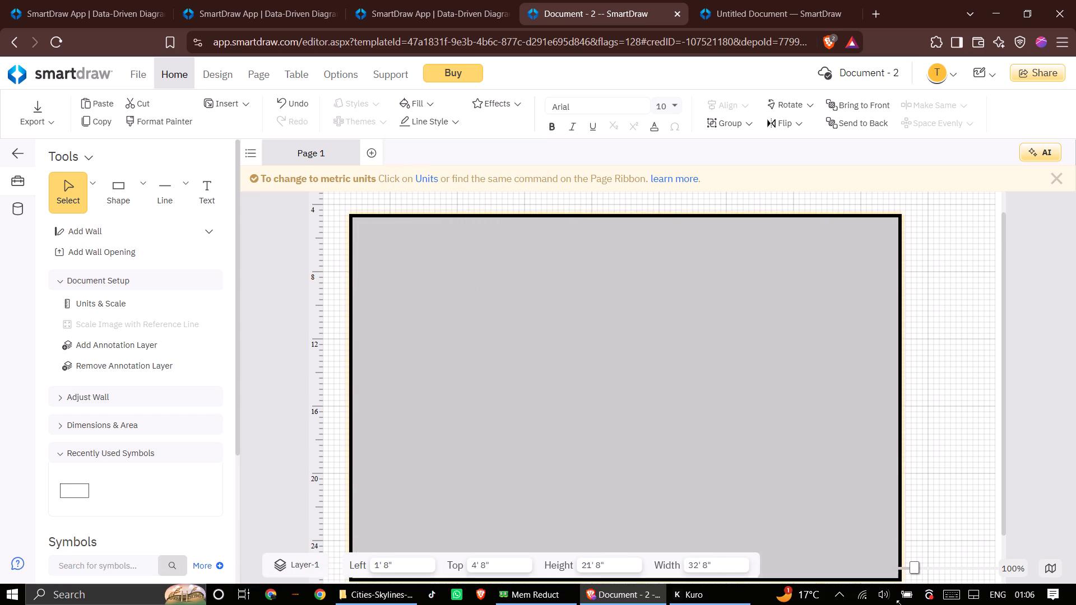
drag(901, 604, 898, 529)
scroll(887, 415, down, 1)
scroll(875, 418, up, 1)
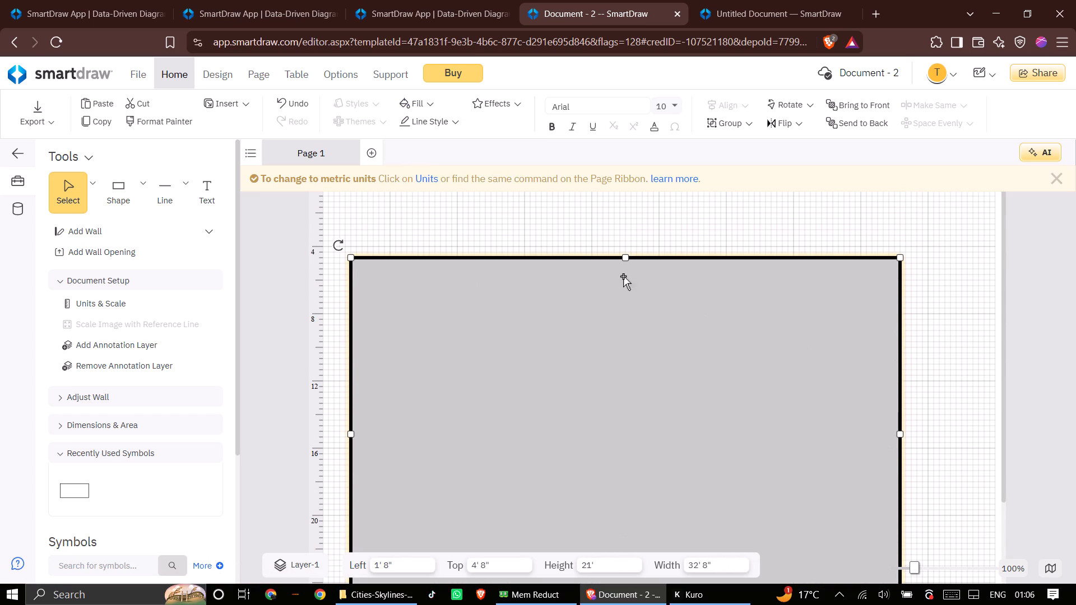
drag(627, 259, 621, 253)
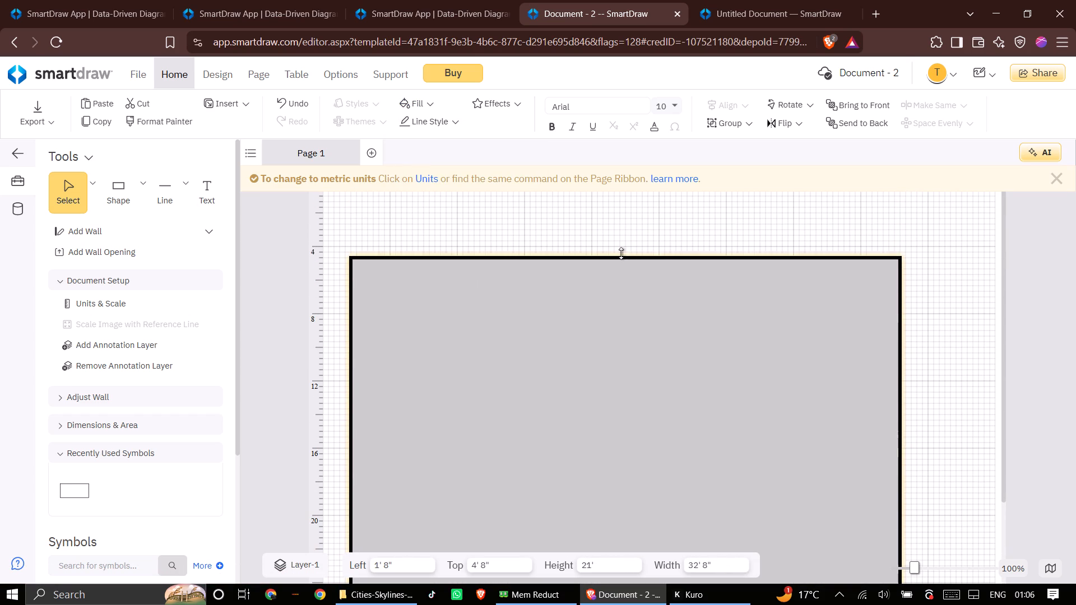
drag(621, 253, 613, 208)
scroll(709, 327, down, 1)
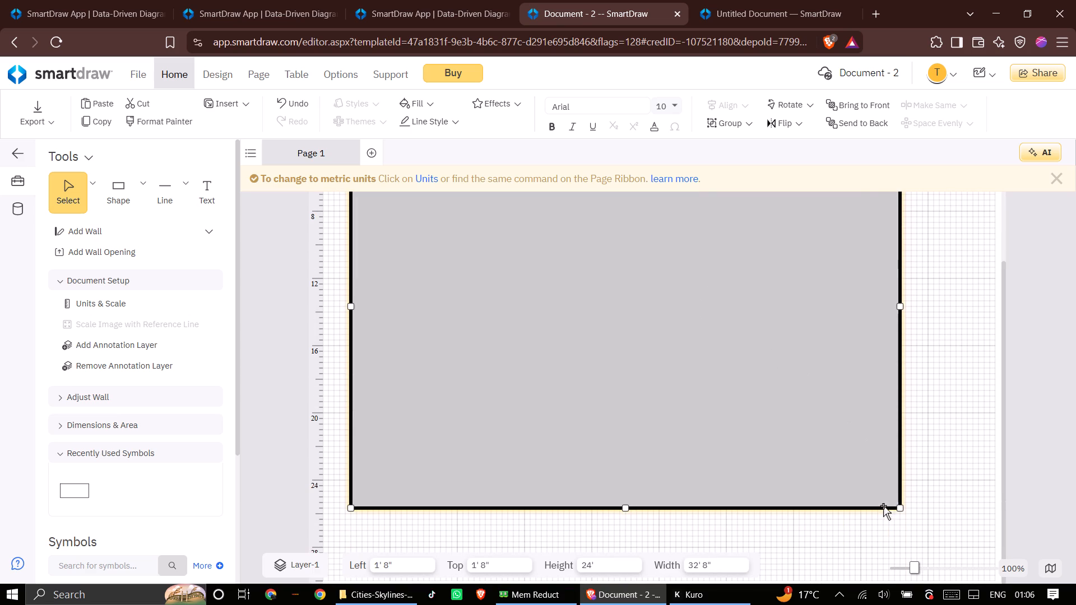
drag(628, 508, 623, 402)
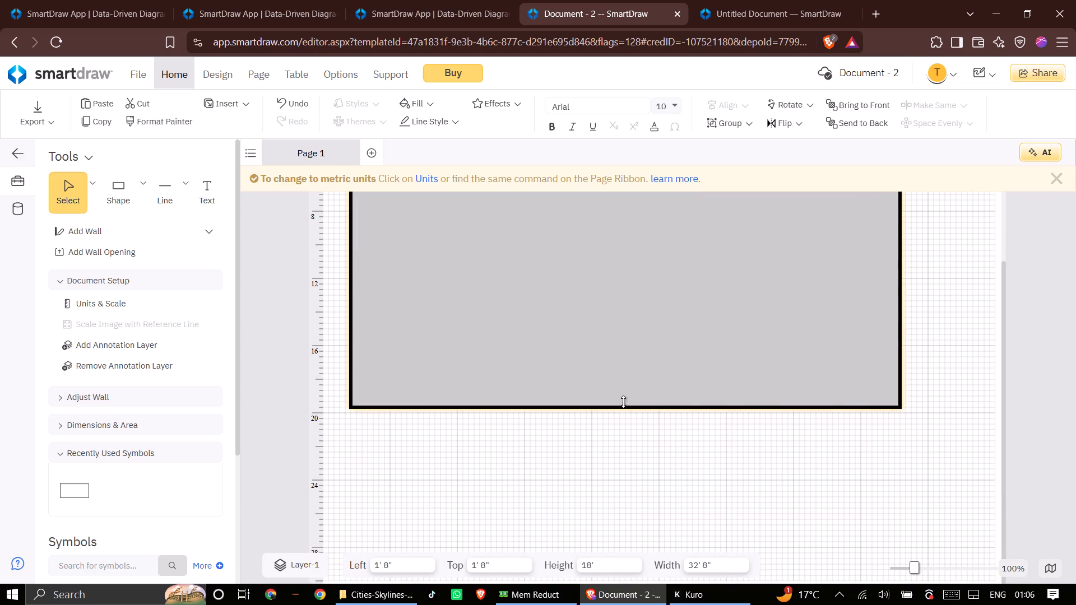
drag(623, 402, 623, 387)
scroll(623, 387, up, 1)
drag(350, 345, 335, 345)
scroll(540, 284, up, 2)
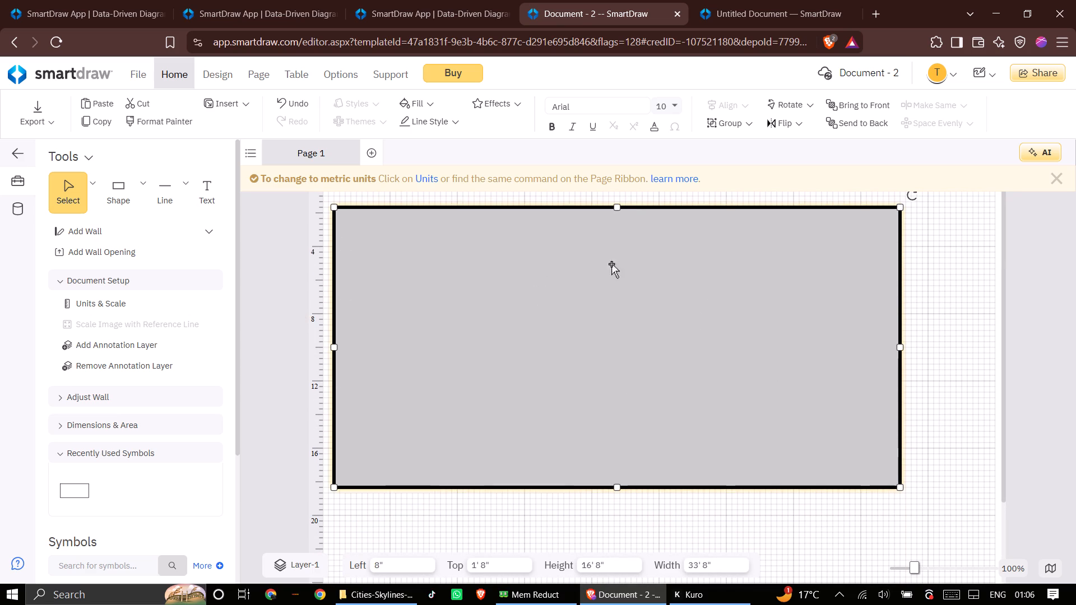
click(619, 208)
Narrow the grey rectangle from its right edge to about 23' 4" wide, then deselect it.
drag(898, 346, 763, 360)
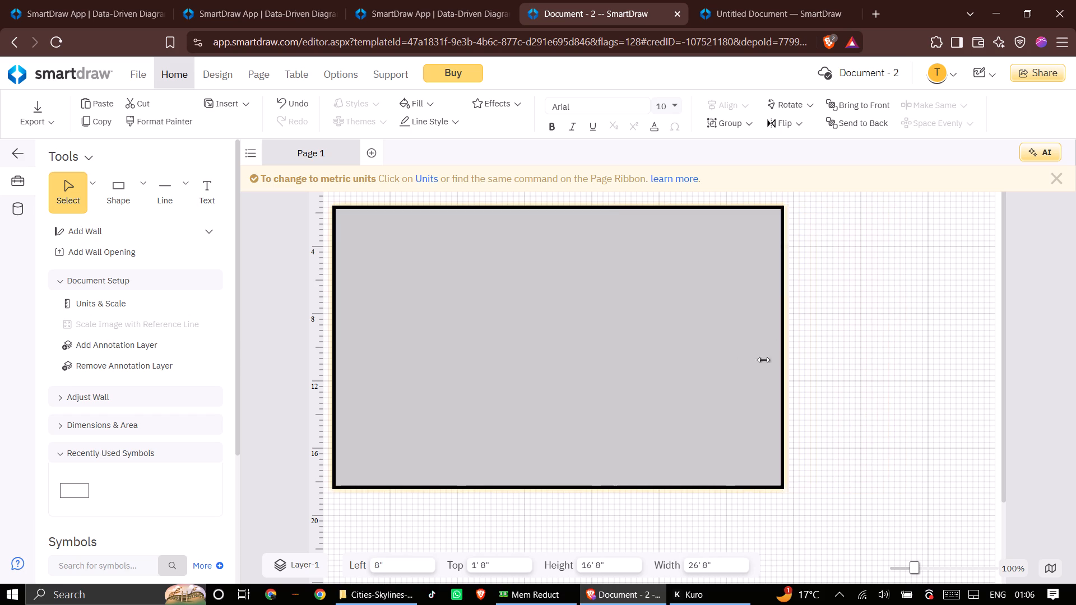
drag(763, 360, 664, 364)
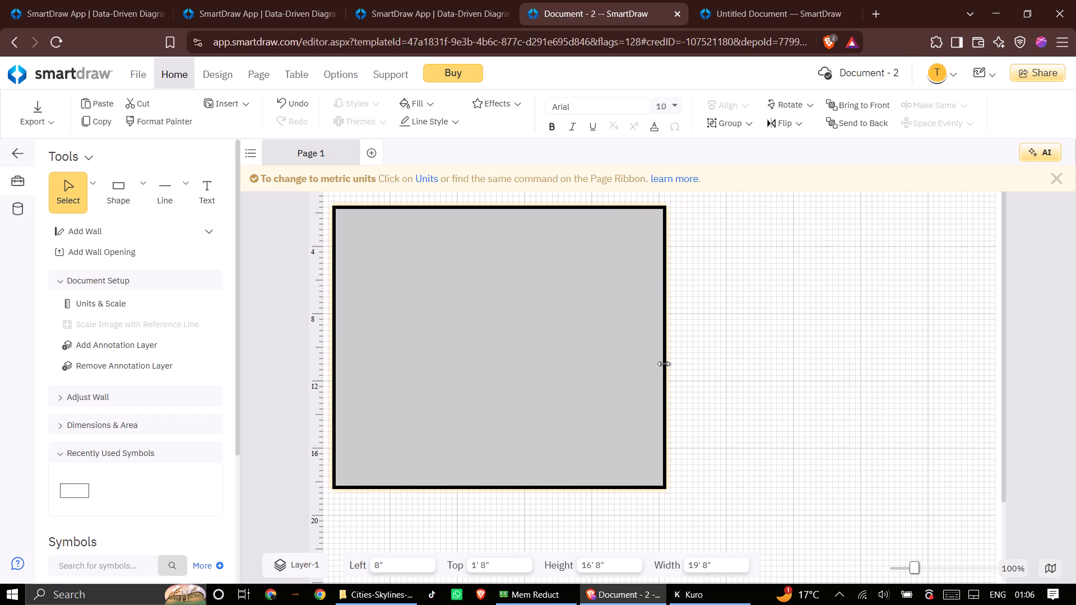
drag(664, 364, 725, 365)
click(483, 304)
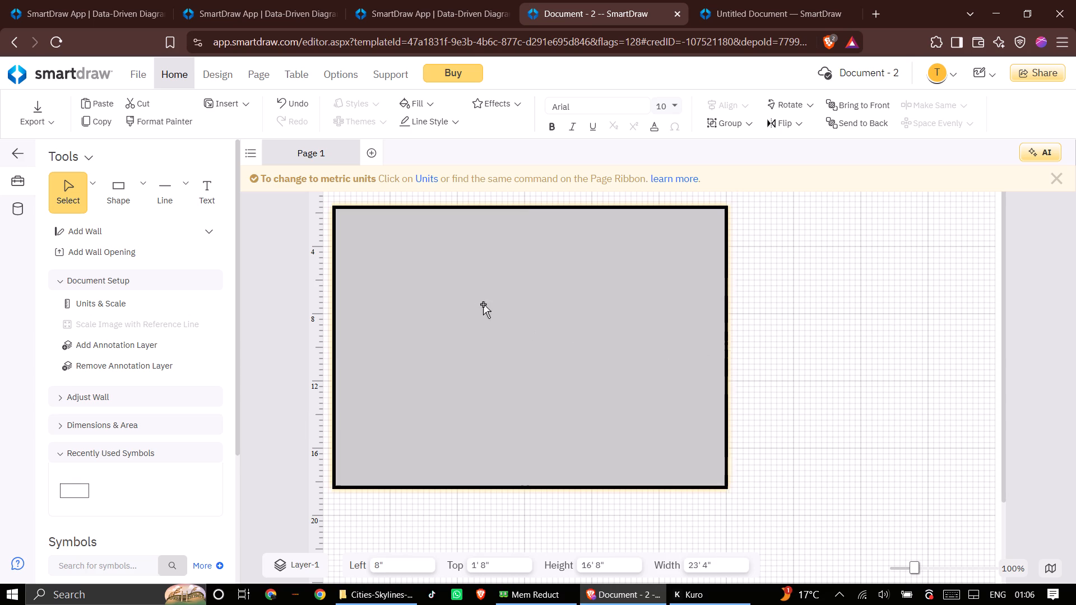
right_click(806, 276)
click(791, 259)
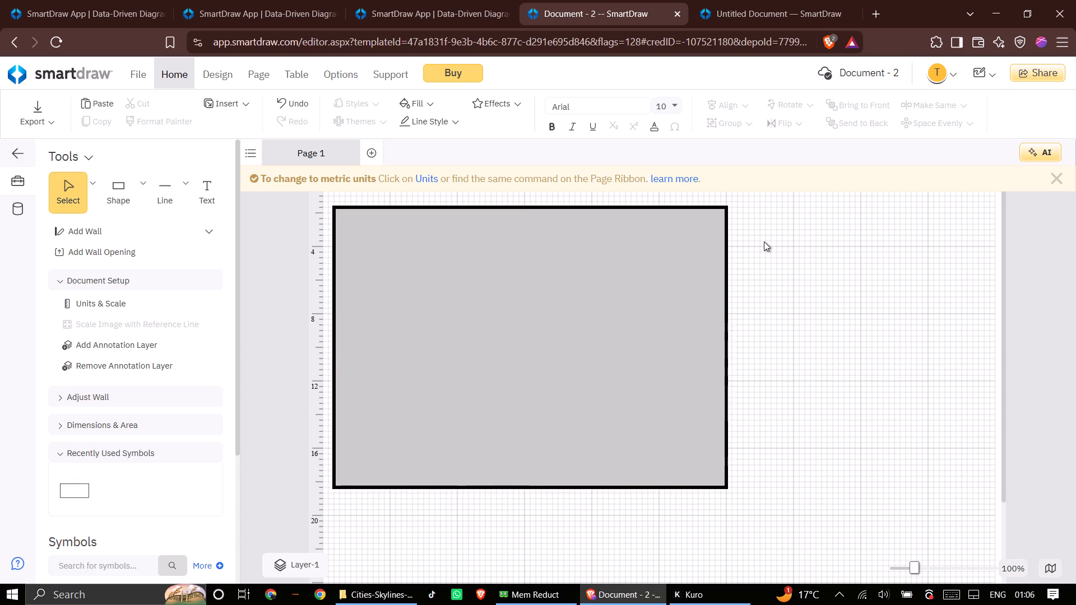
Place a second rectangle, 6' by 3', against the first one's right edge with top edges aligned, at left 24' and top 1' 8".
click(116, 190)
click(727, 207)
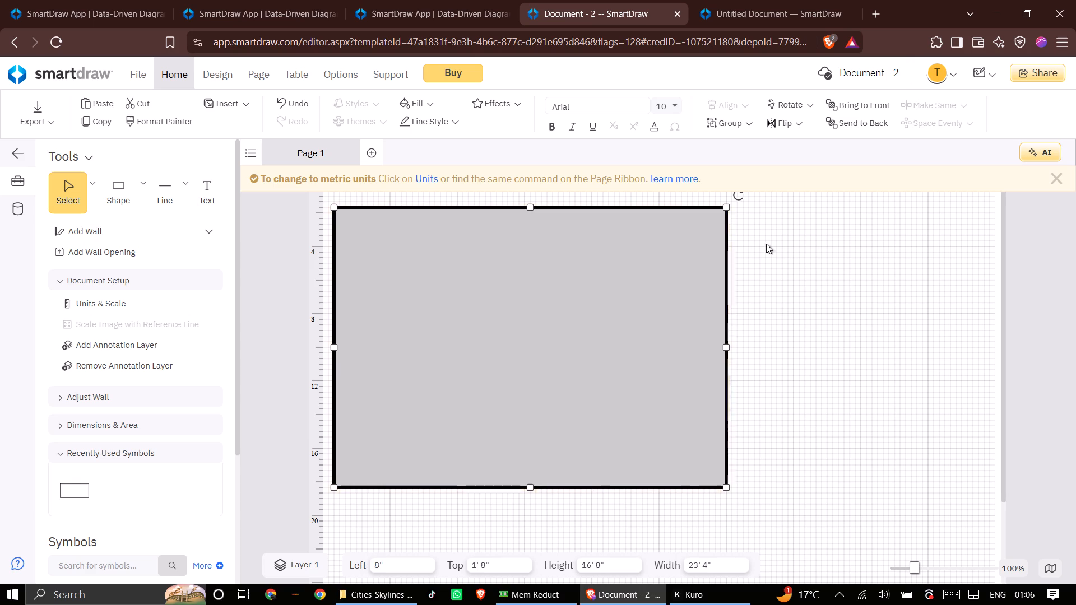
click(775, 243)
click(132, 198)
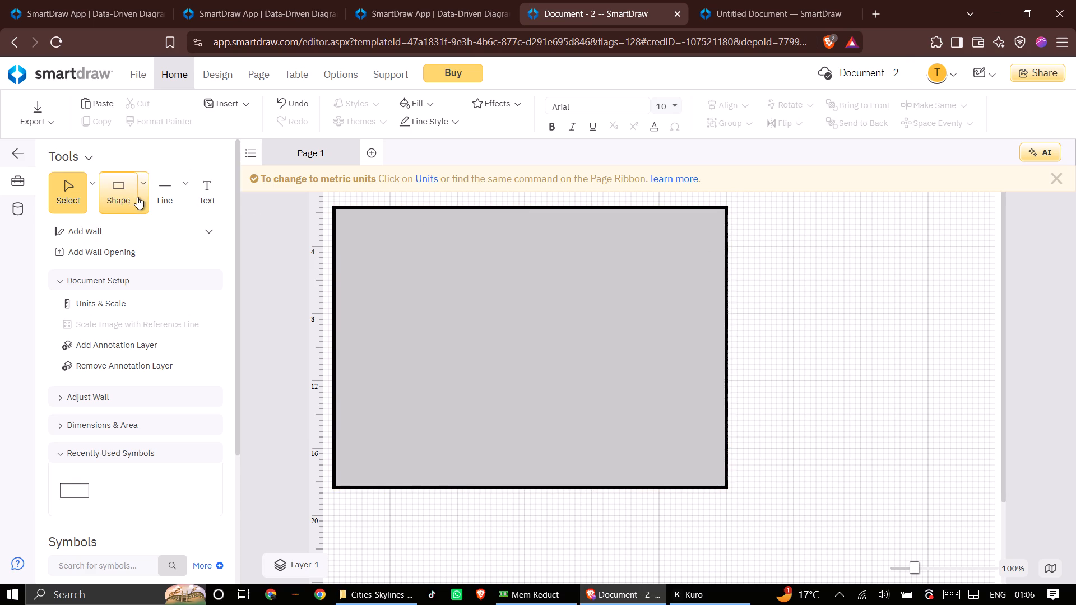
click(138, 197)
click(173, 239)
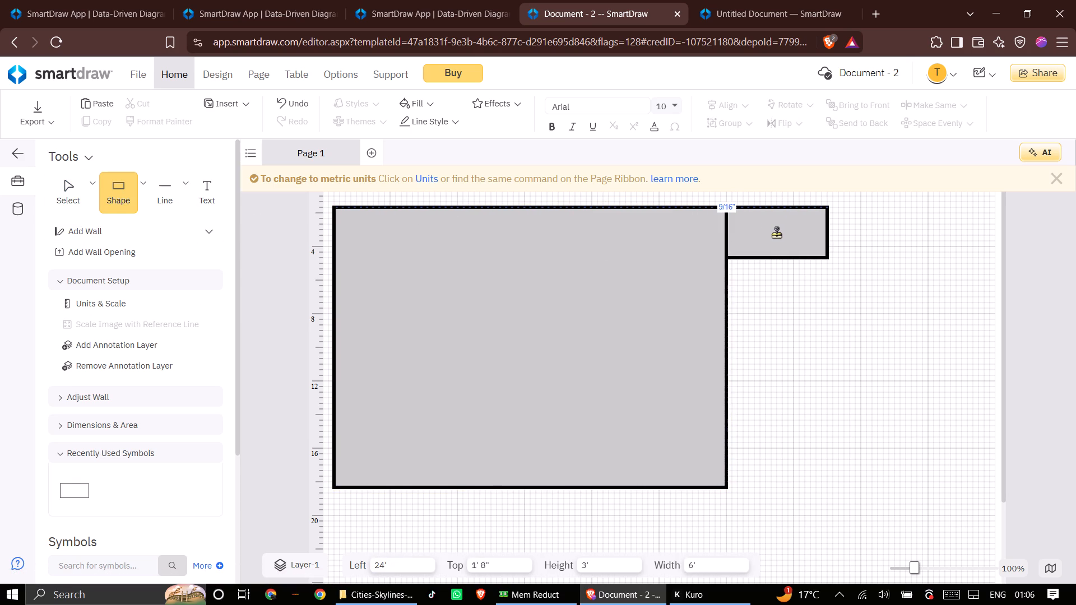
click(776, 234)
Enlarge the second rectangle to about 25' wide and 16' 8" high so its bottom edge aligns with the first.
drag(827, 260, 982, 474)
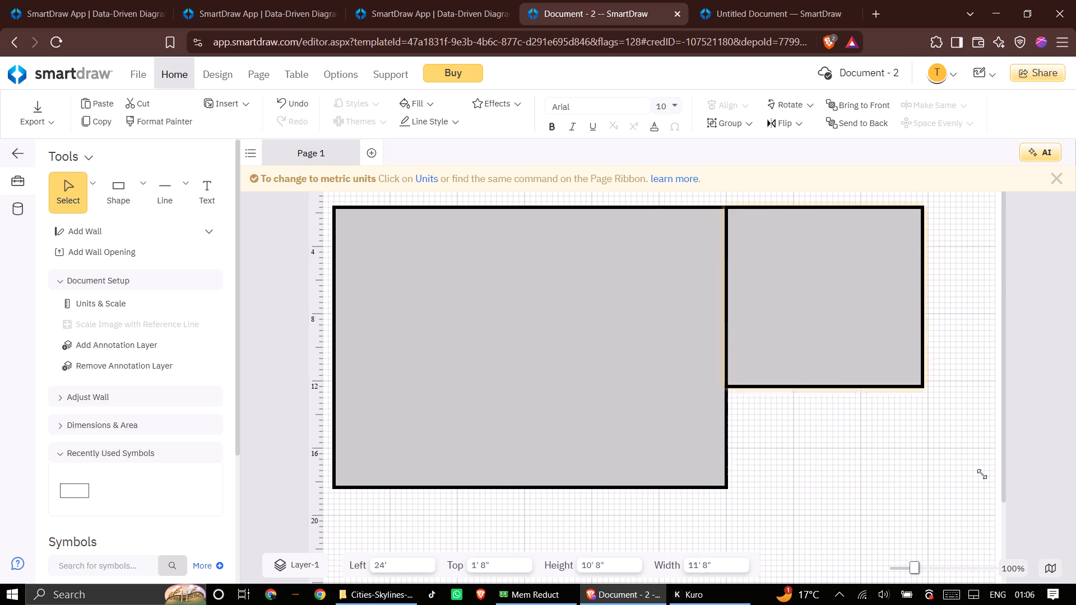
drag(982, 474, 971, 495)
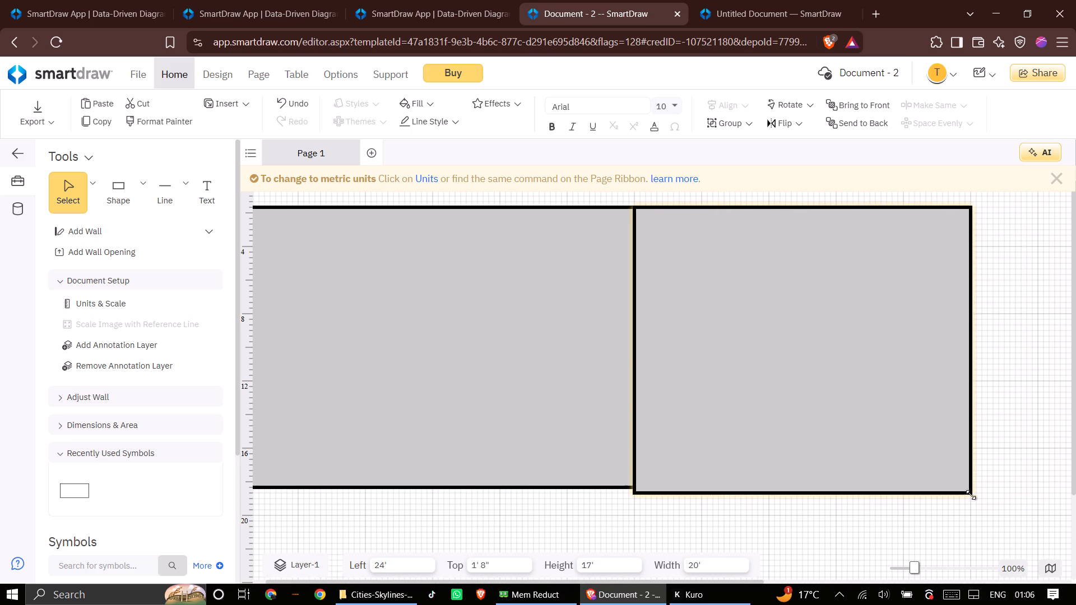
drag(971, 495, 1034, 487)
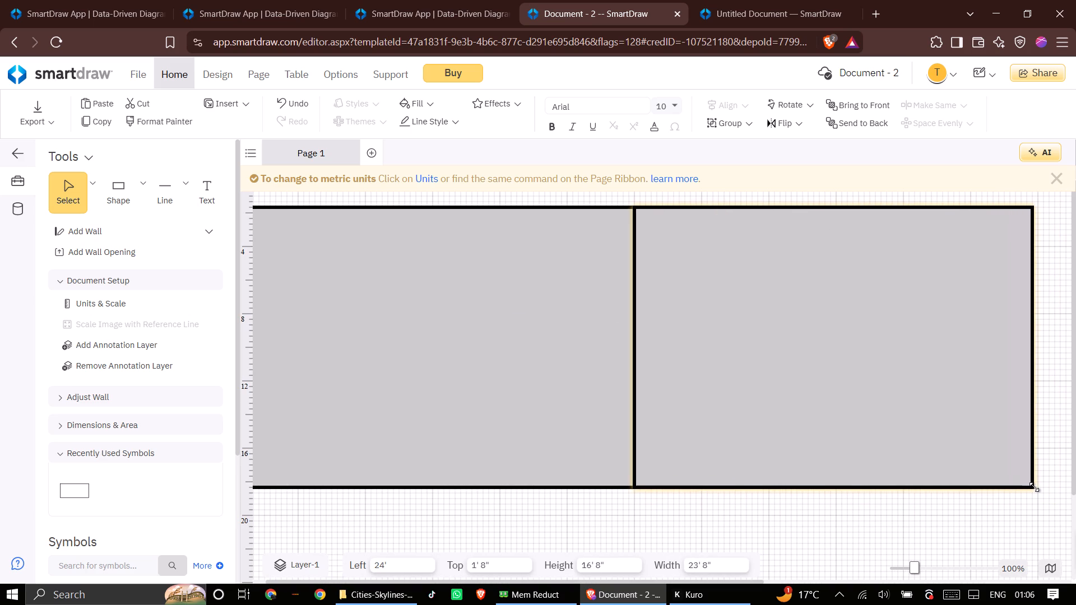
drag(1034, 487, 1055, 487)
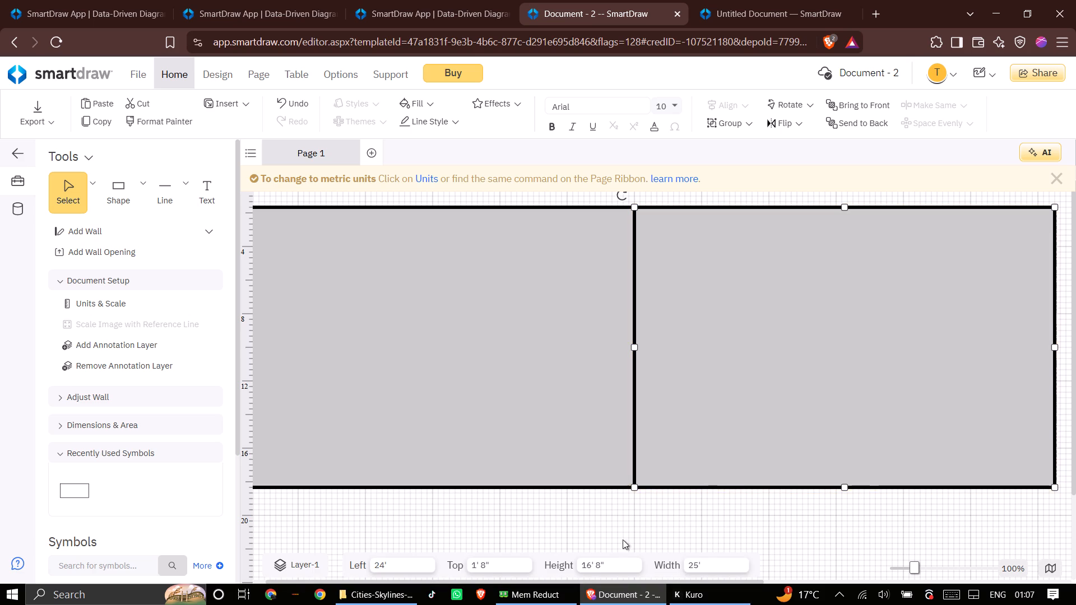
drag(531, 533, 532, 526)
Set the line thickness for new rectangles to the second-thinnest line, with nothing selected.
scroll(537, 481, up, 2)
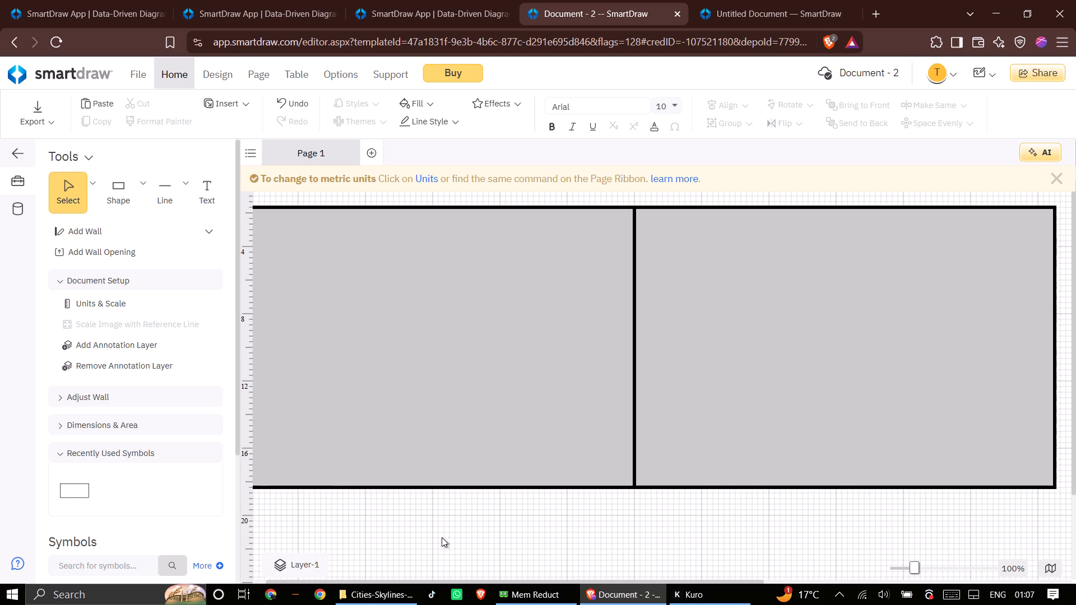
middle_drag(486, 505, 1059, 573)
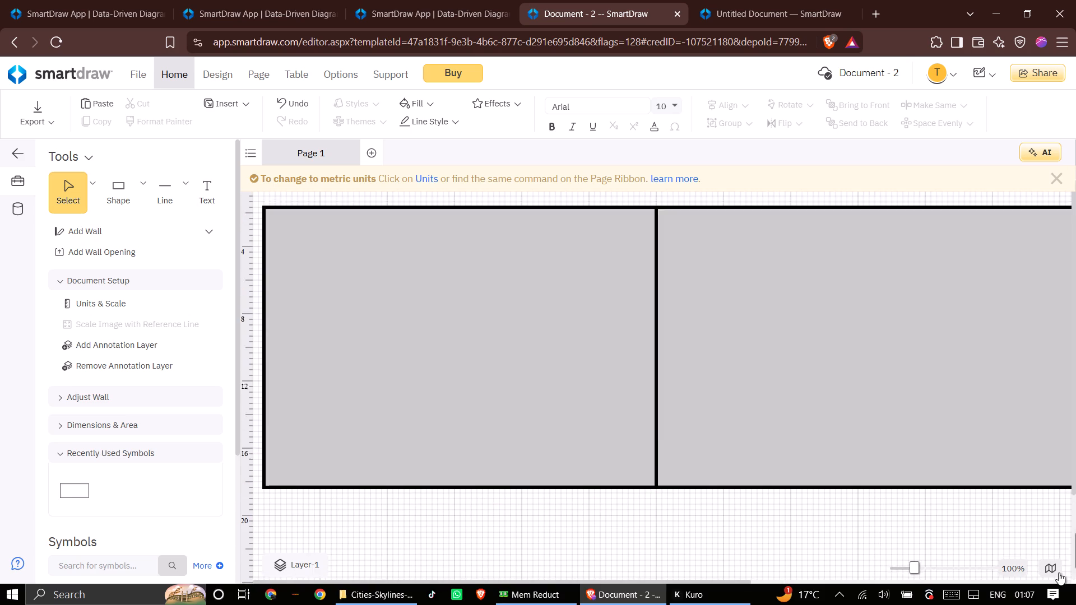
middle_drag(1059, 573, 1059, 568)
scroll(1060, 554, up, 1)
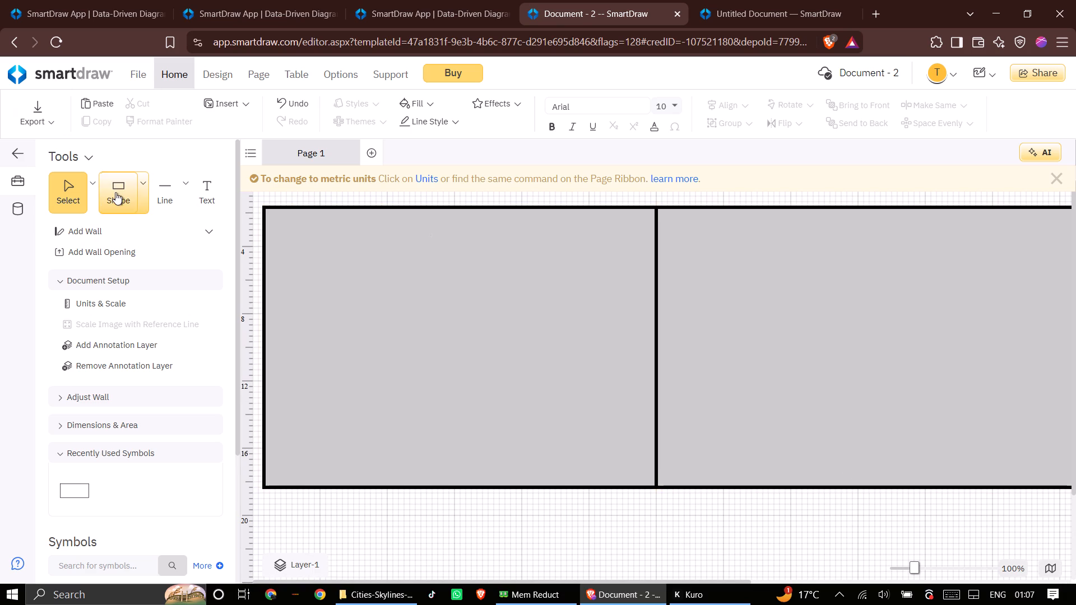
click(115, 192)
click(141, 187)
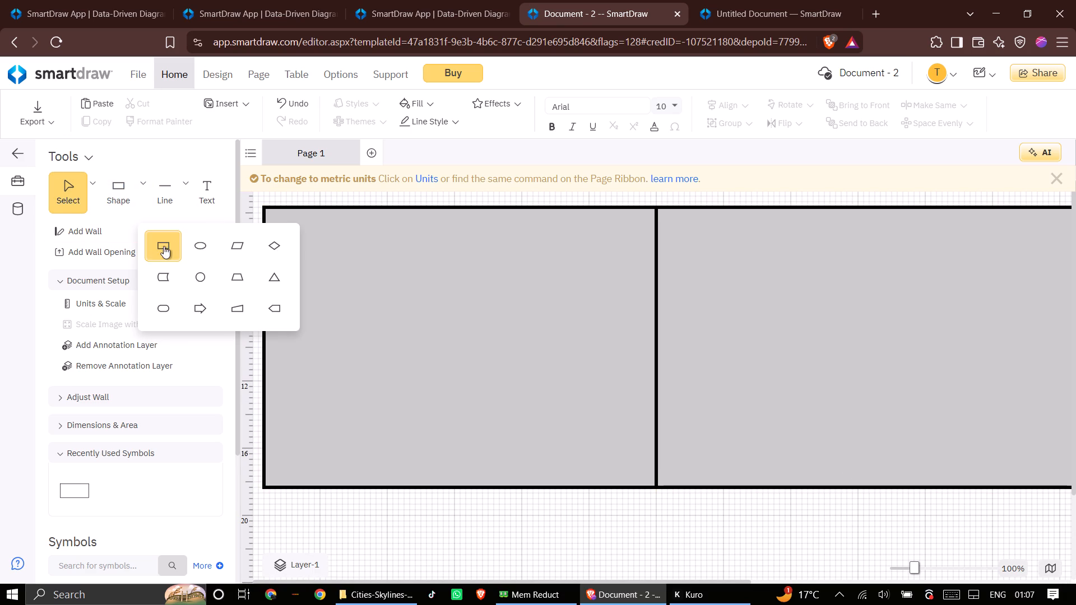
click(164, 246)
click(407, 114)
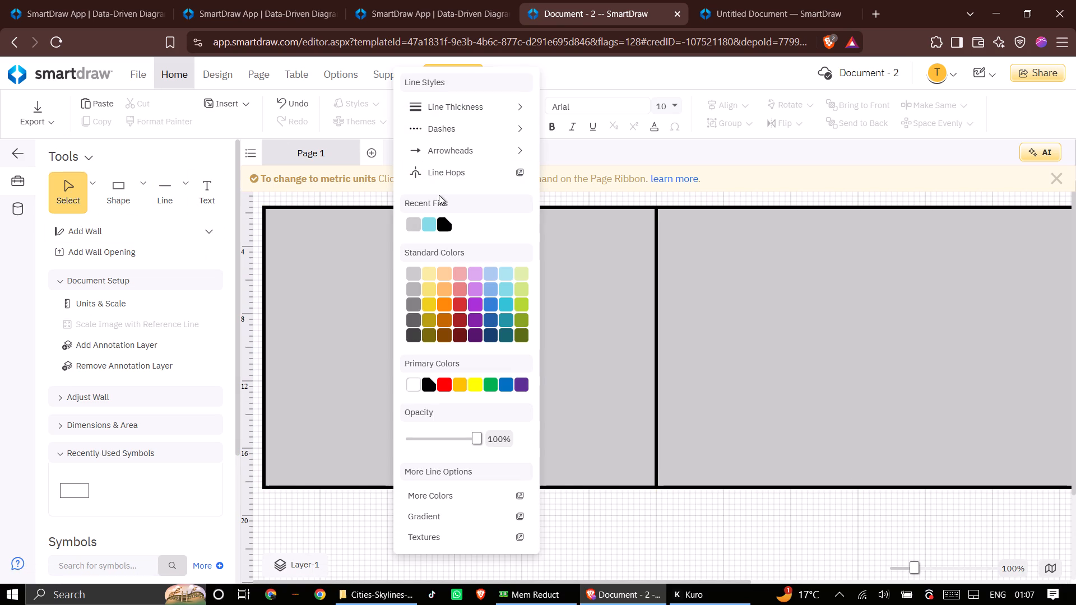
click(453, 115)
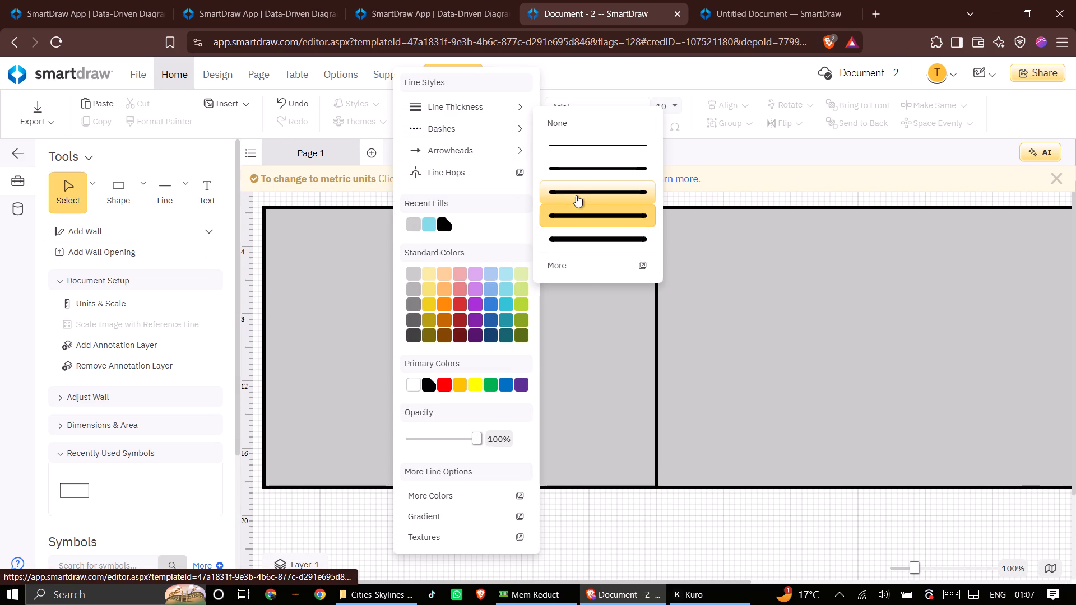
click(587, 176)
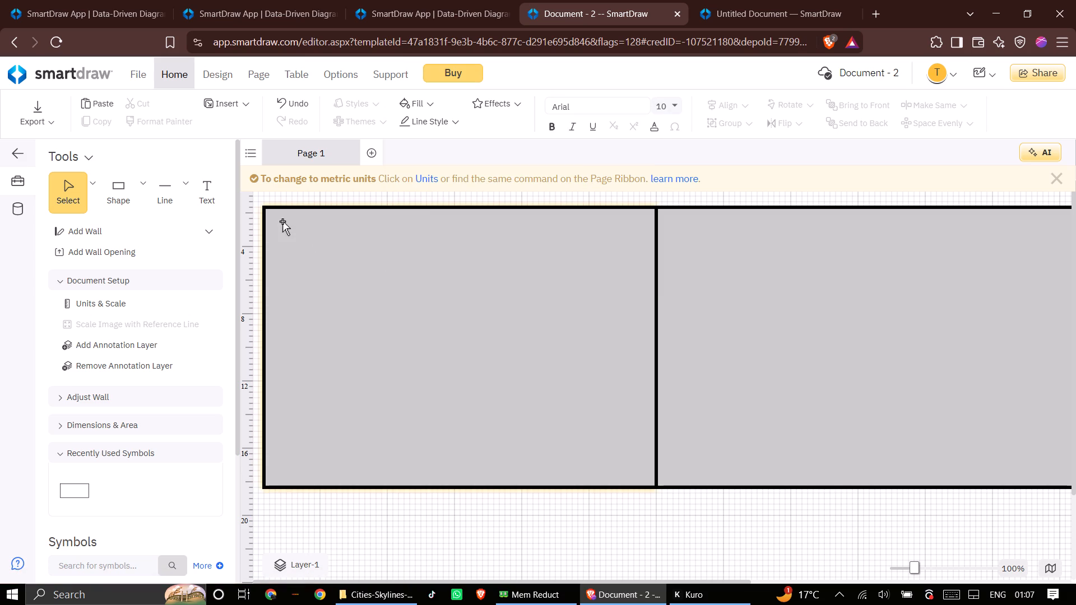
Place a 6' by 3' rectangle inside the first grey rectangle near its top-left corner, at left 1' 8" and top 2' 8".
click(281, 220)
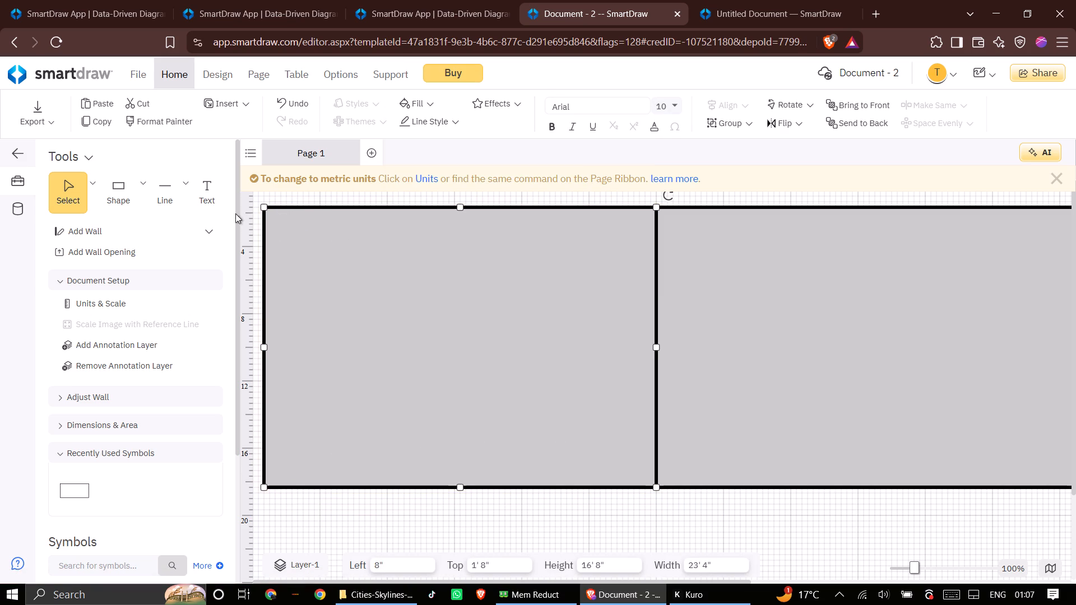
click(122, 193)
click(143, 192)
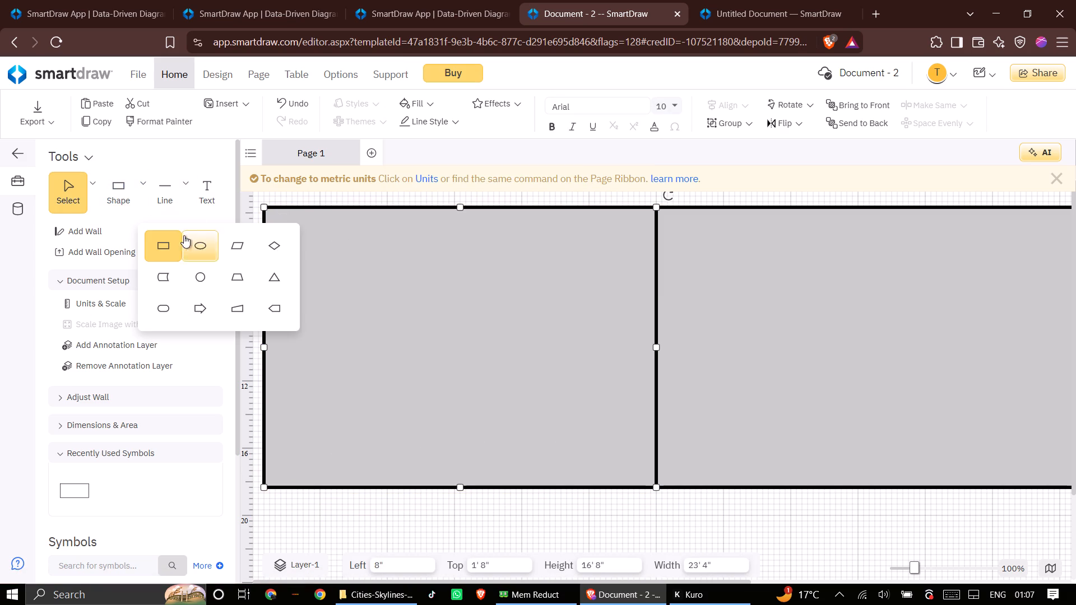
click(172, 241)
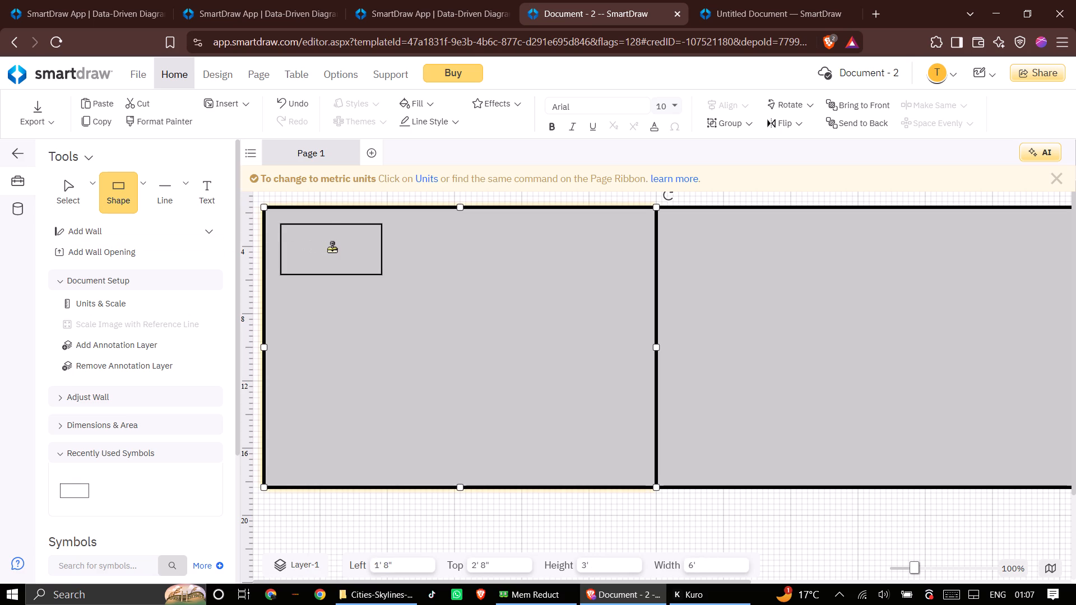
click(332, 248)
Enlarge the new inner rectangle from its bottom-right corner to about 11' 4" wide and 14' high.
drag(383, 277, 398, 305)
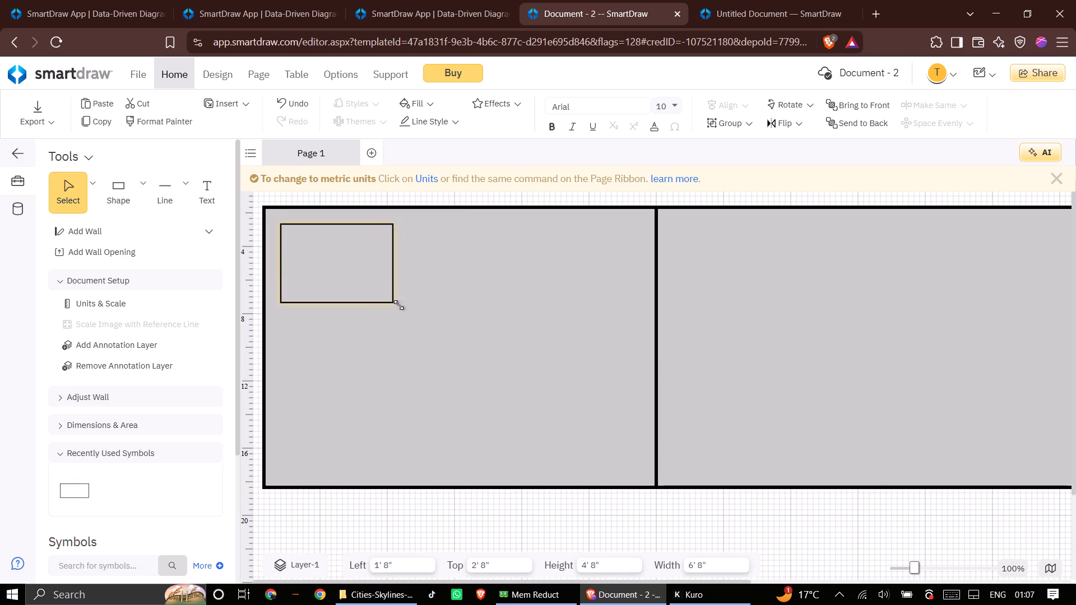
drag(398, 305, 451, 402)
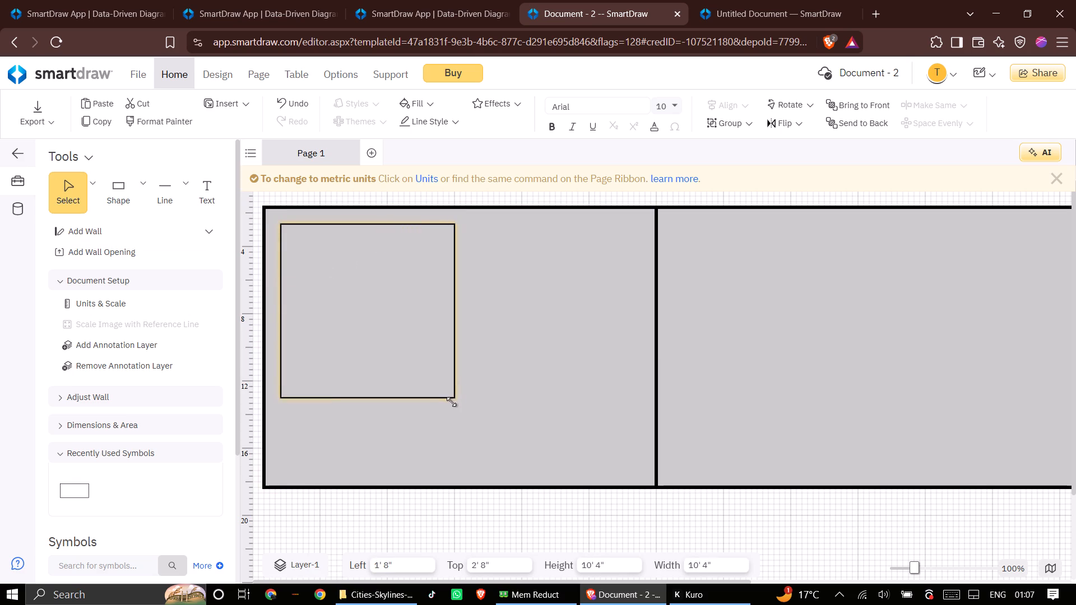
drag(451, 402, 462, 457)
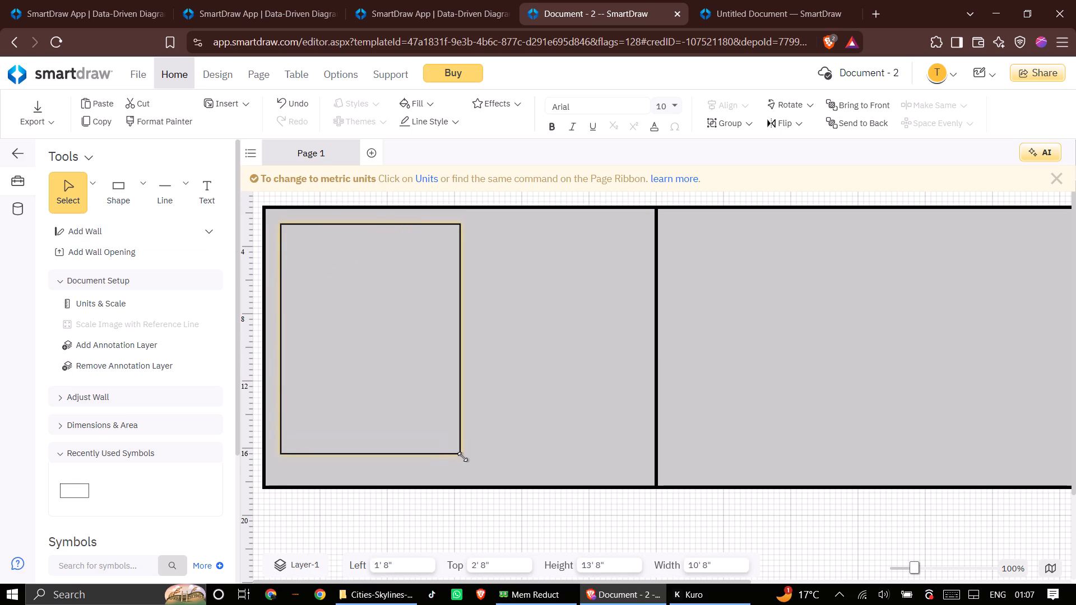
drag(462, 457, 466, 457)
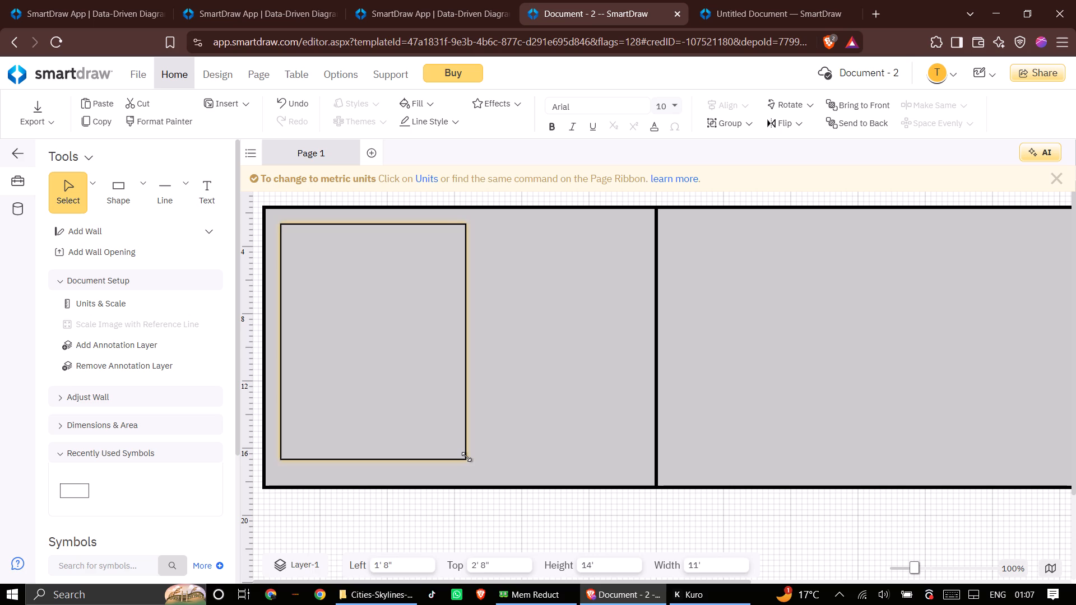
drag(466, 457, 469, 457)
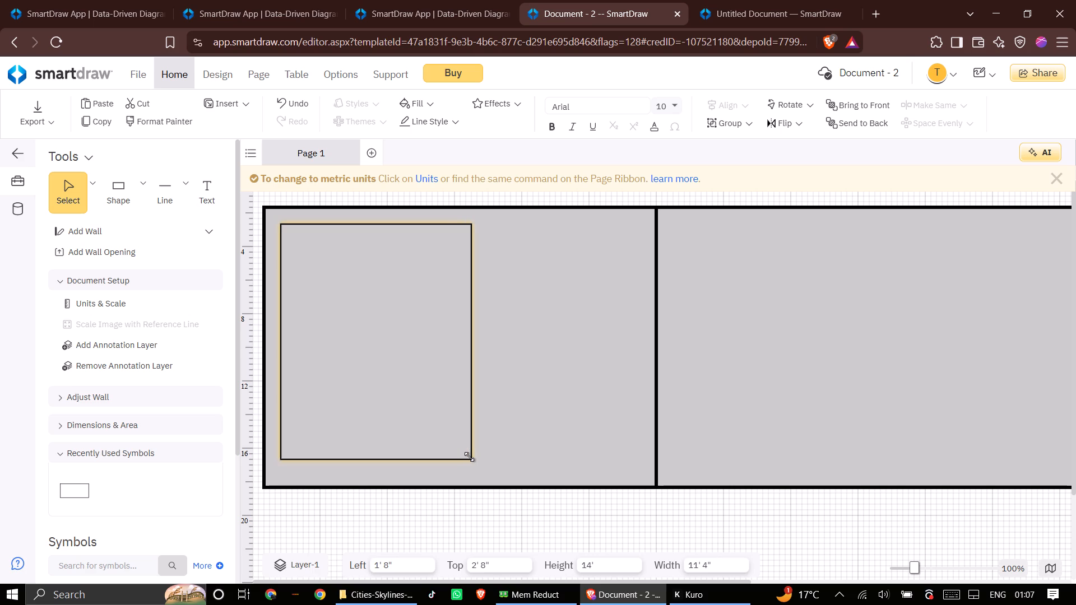
drag(469, 457, 471, 458)
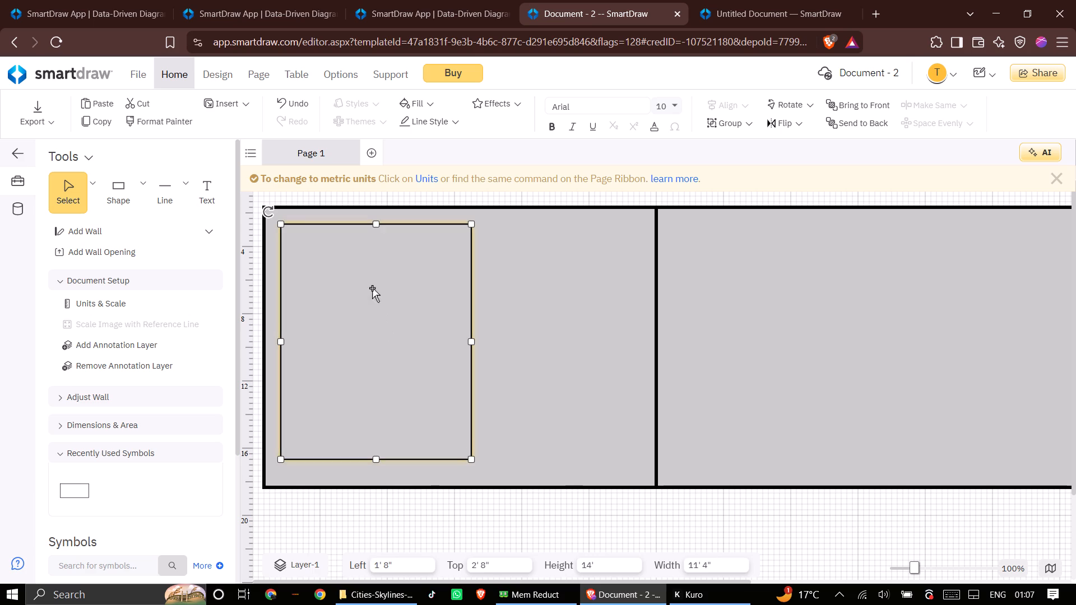
Fill the inner rectangle with the lightest cyan-blue standard colour.
click(416, 106)
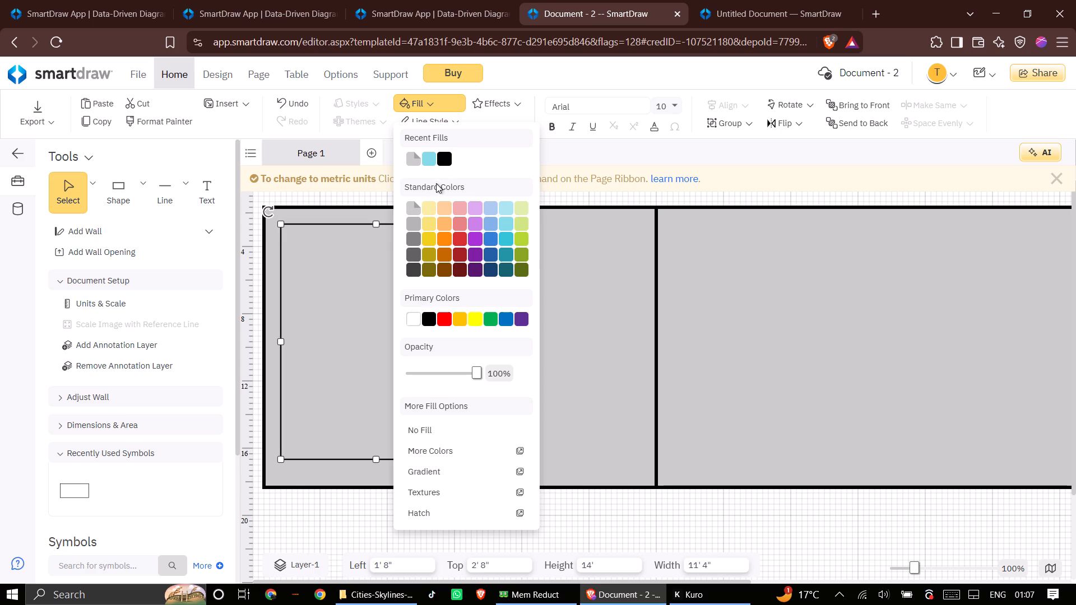
click(506, 211)
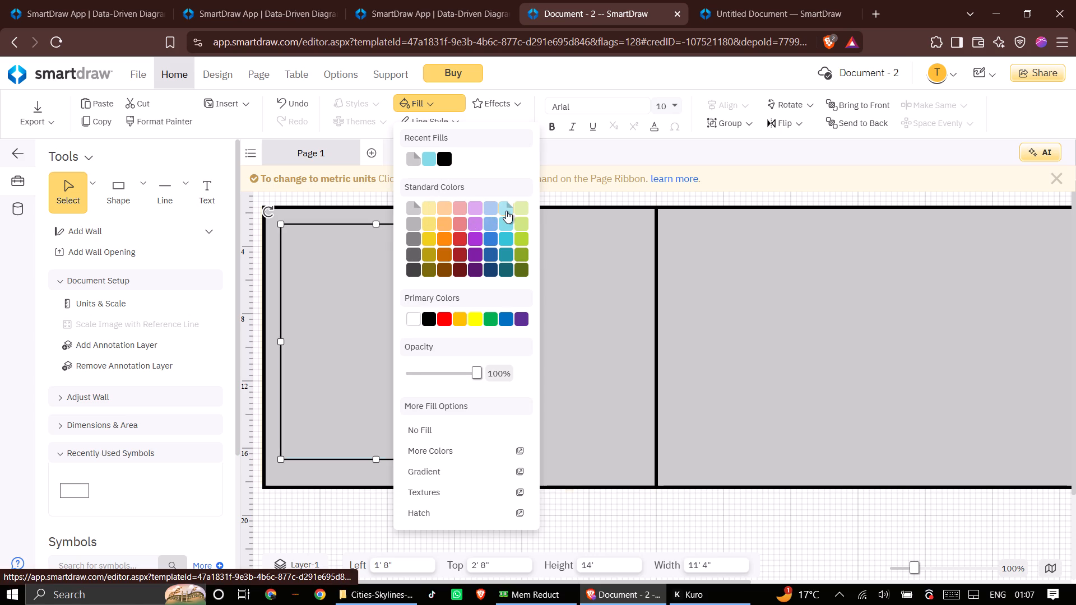
click(379, 281)
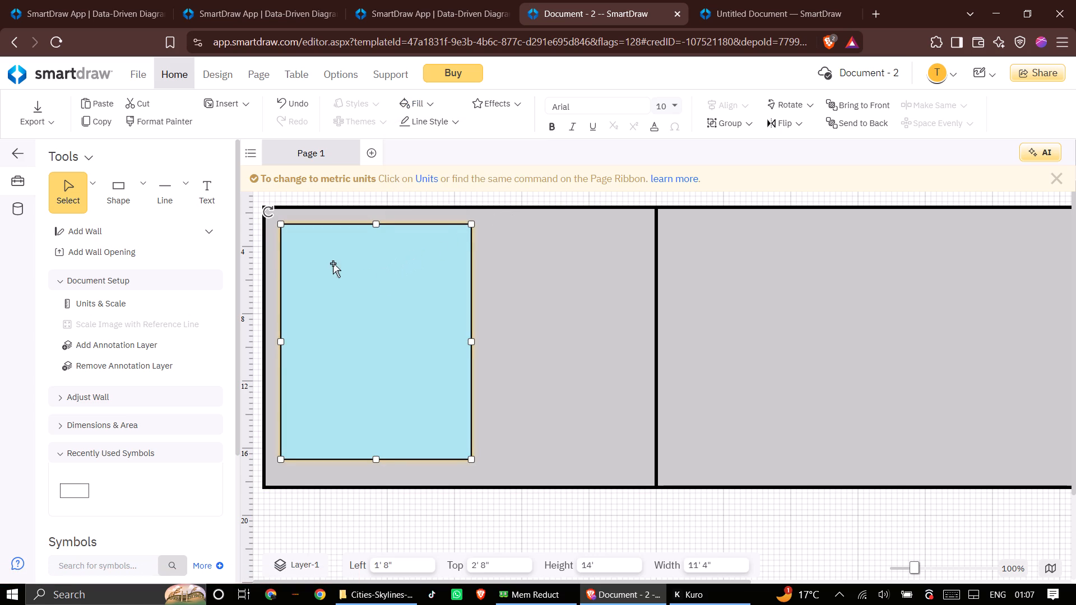
click(358, 281)
Shift the first grey rectangle to left 1' 4" with its top at 1' 8".
click(129, 193)
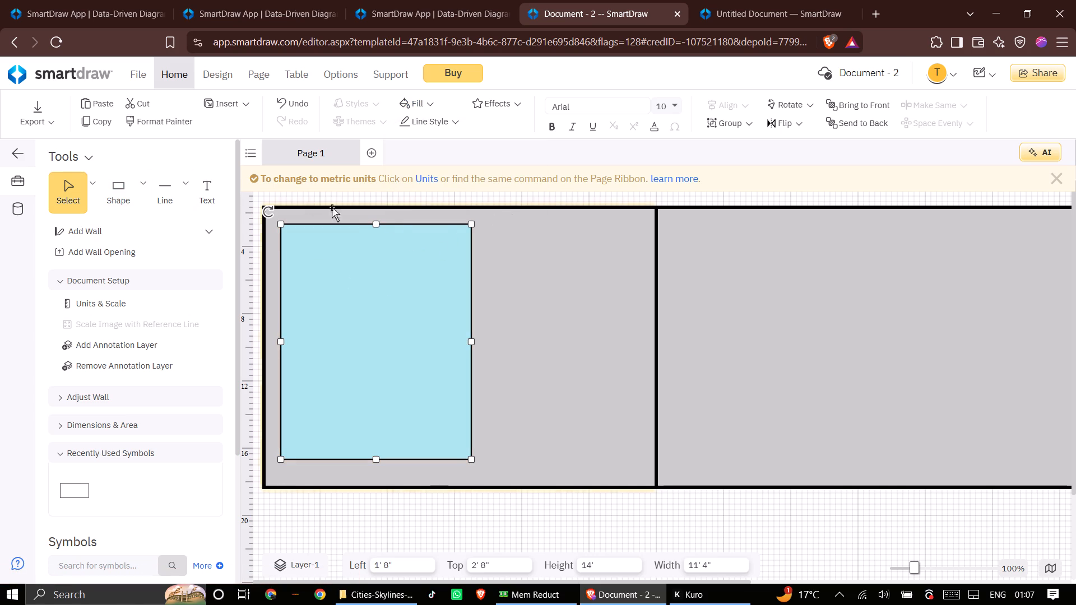
drag(477, 230, 498, 256)
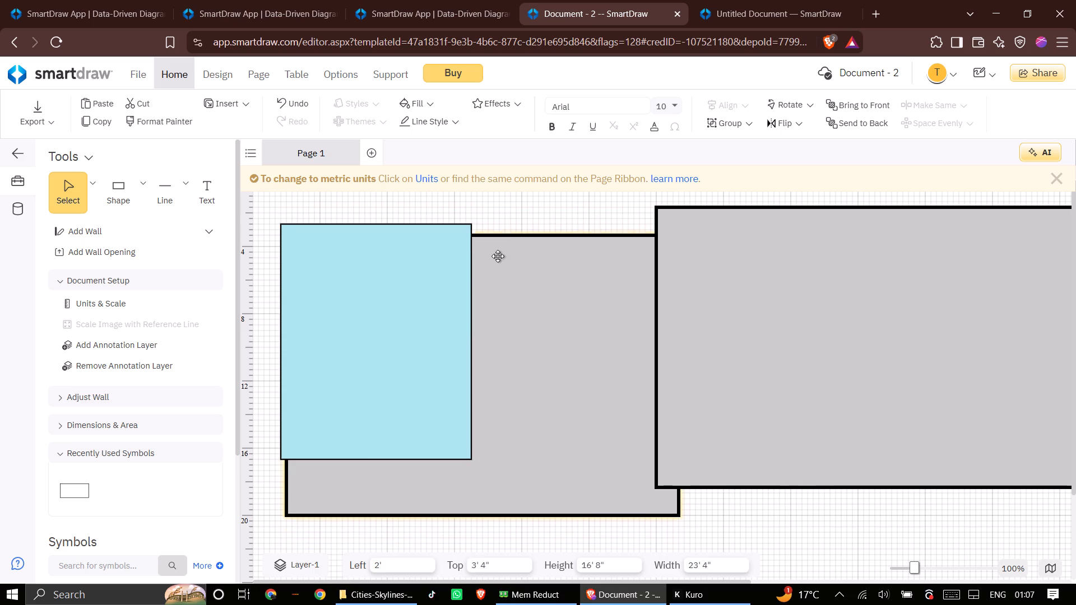
drag(498, 256, 488, 229)
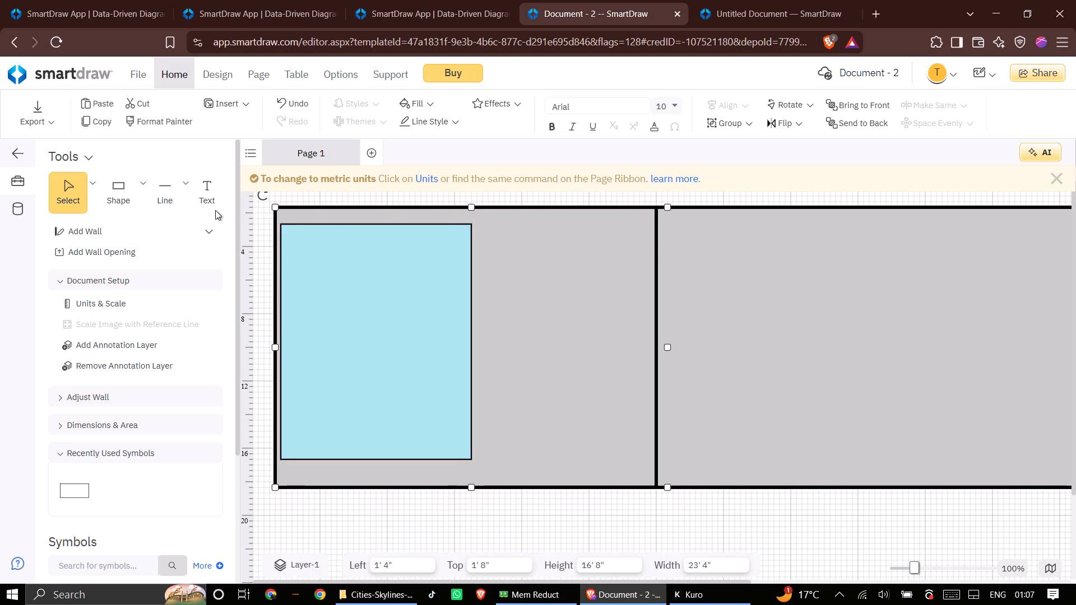
Place a 6' by 3' light-blue rectangle against the first blue one's right edge, at left 13' and top 2' 8".
click(132, 196)
click(137, 194)
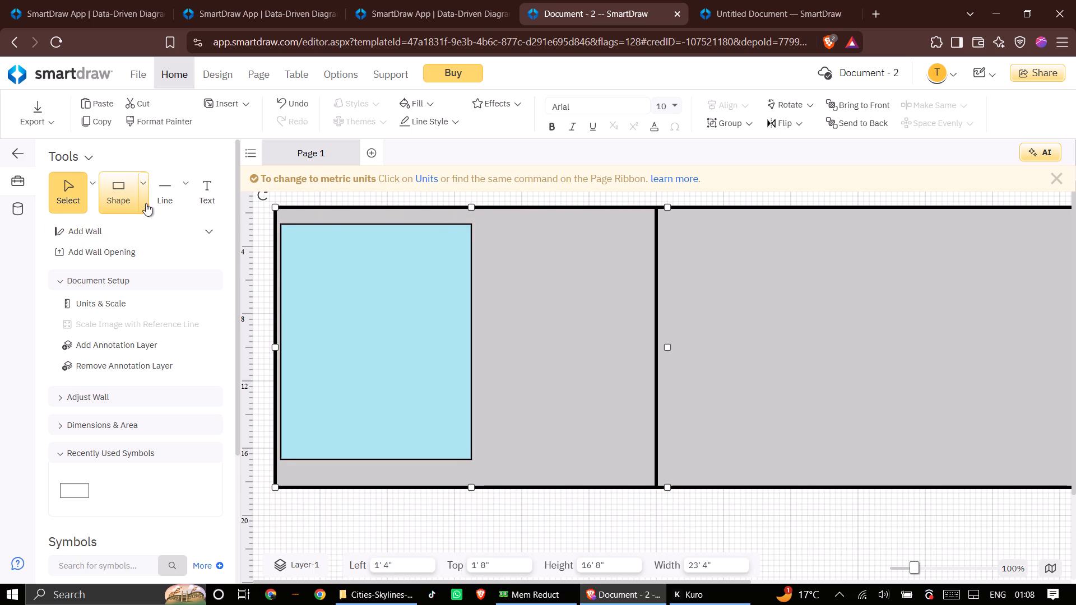
click(145, 202)
click(170, 236)
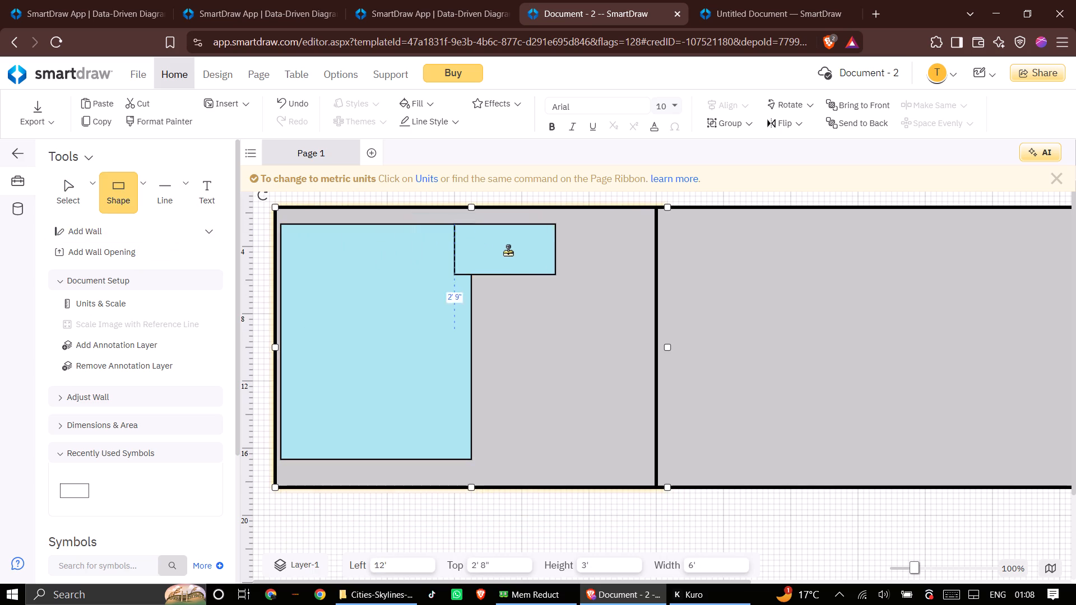
click(520, 248)
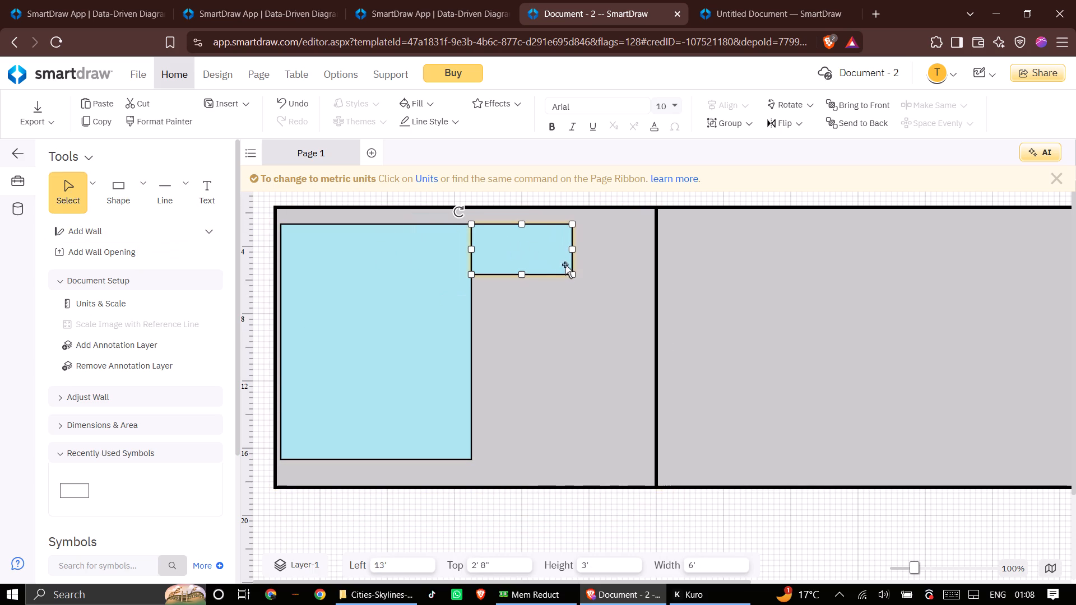
Enlarge the second blue rectangle from its bottom-right corner to about 9' 4" wide and 9' 4" high.
drag(573, 276, 634, 342)
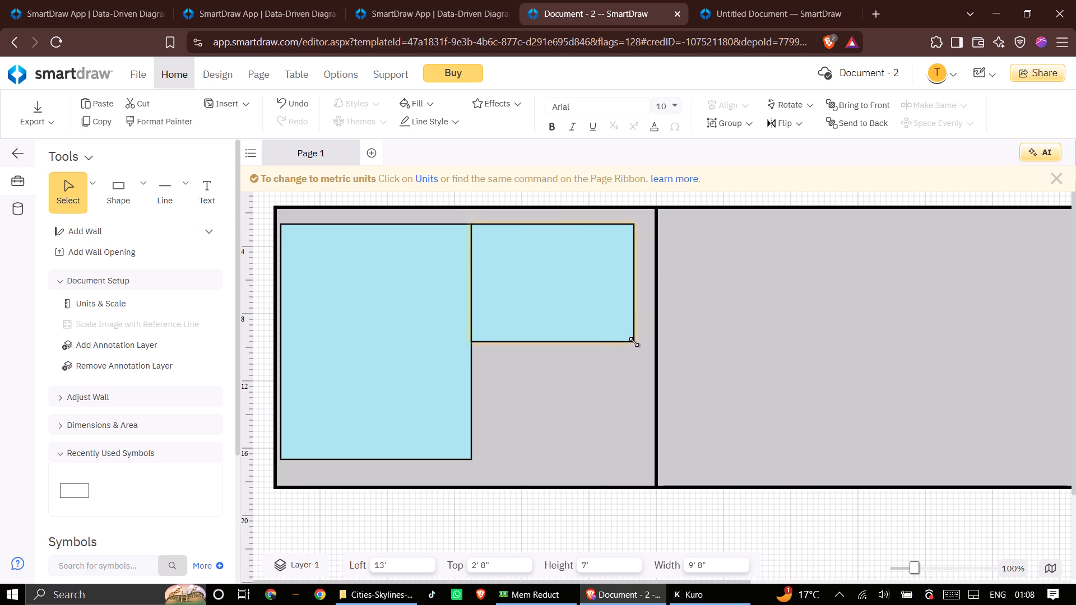
drag(634, 342, 590, 372)
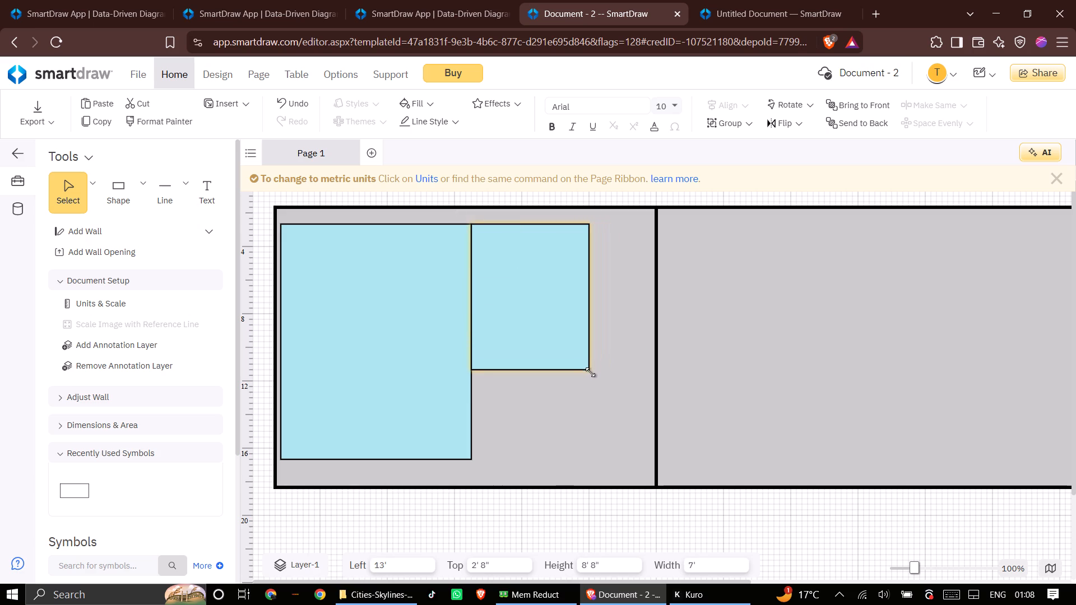
drag(590, 372, 631, 378)
Extend the first grey rectangle's left edge to 4" and top edge to 1', making it about 24' 4" wide and 17' 4" high.
click(599, 427)
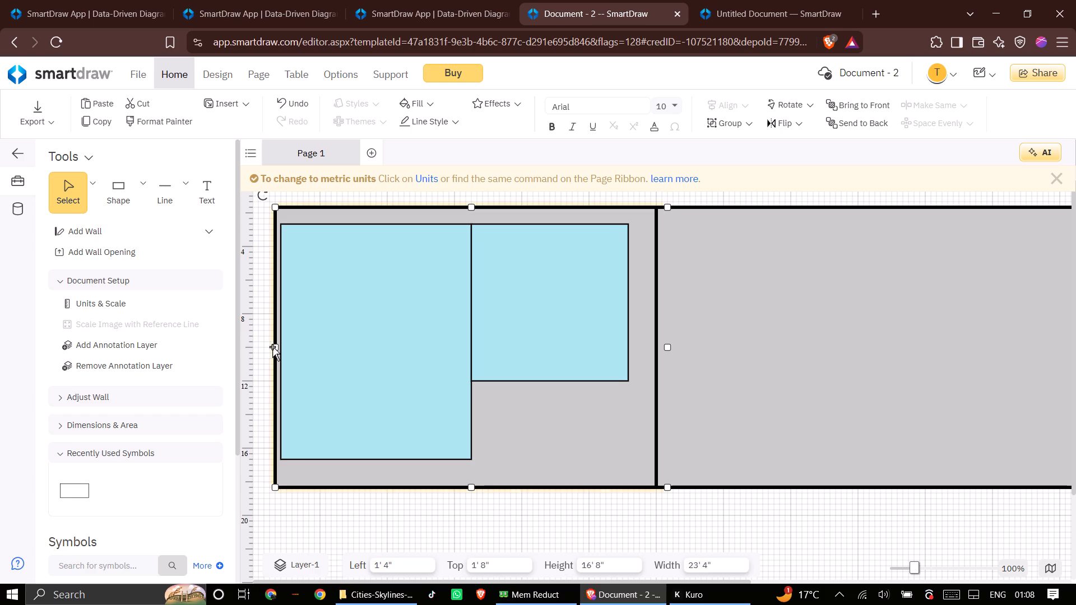
drag(277, 347, 255, 348)
drag(462, 207, 463, 190)
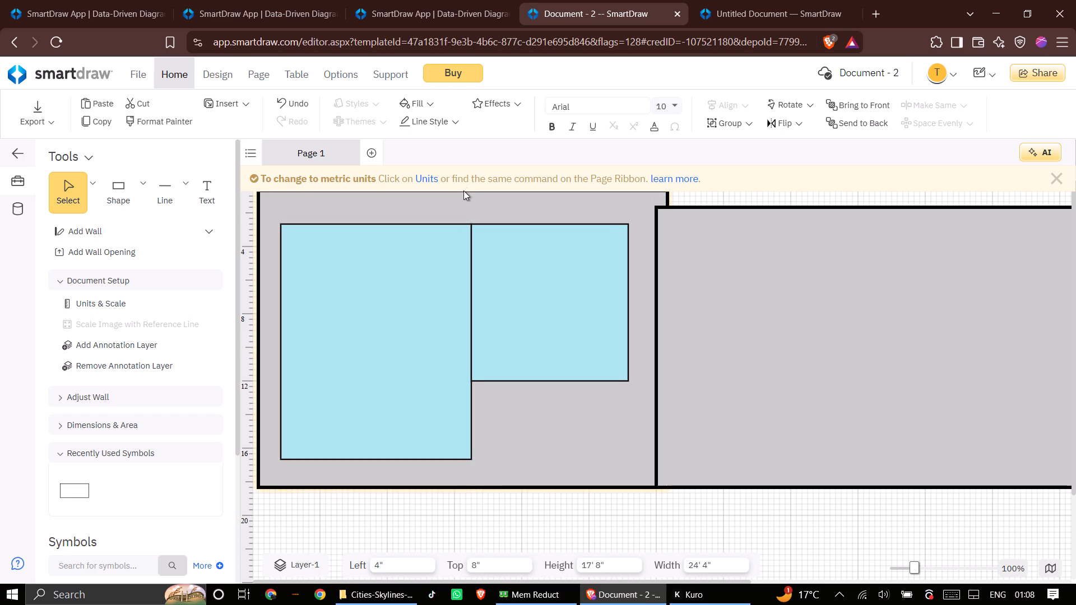
drag(463, 190, 463, 194)
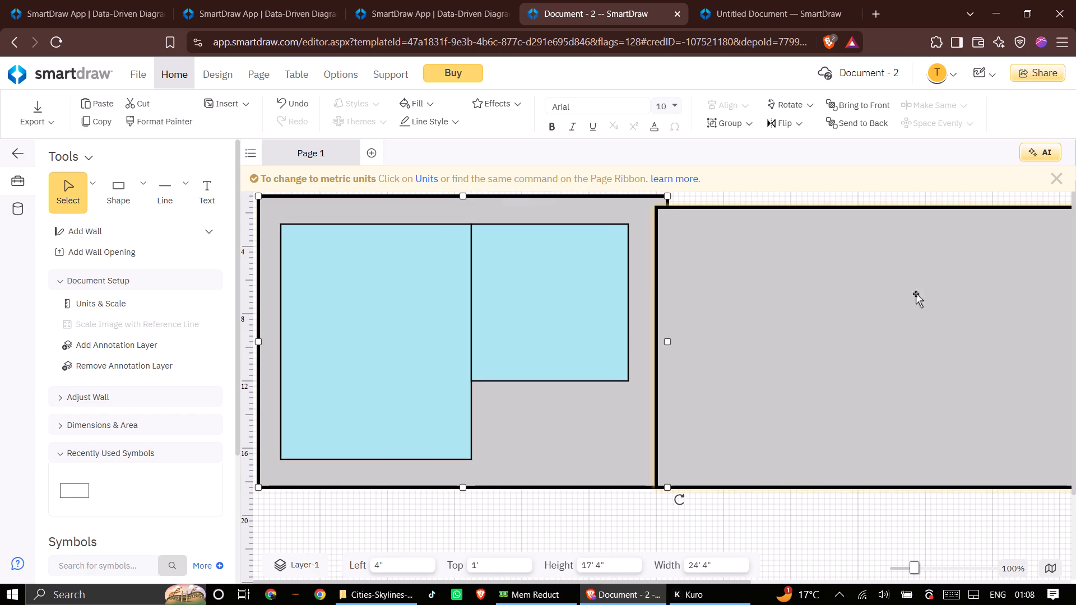
Move the second grey rectangle to left 24' 8" so it meets the first grey rectangle's right edge.
middle_drag(593, 514, 585, 533)
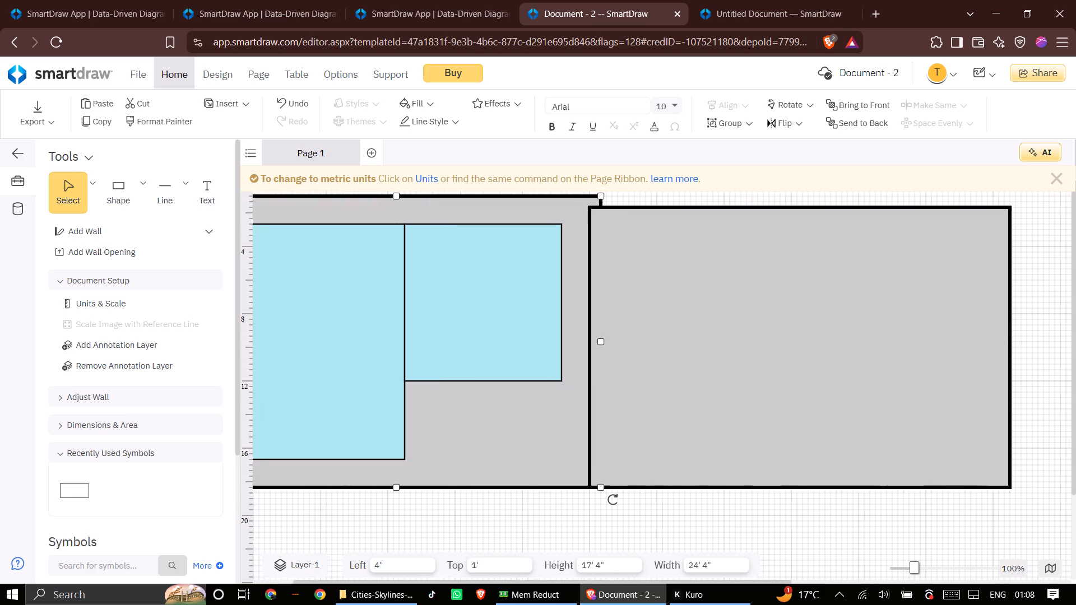
middle_drag(585, 533, 579, 536)
drag(734, 293, 746, 293)
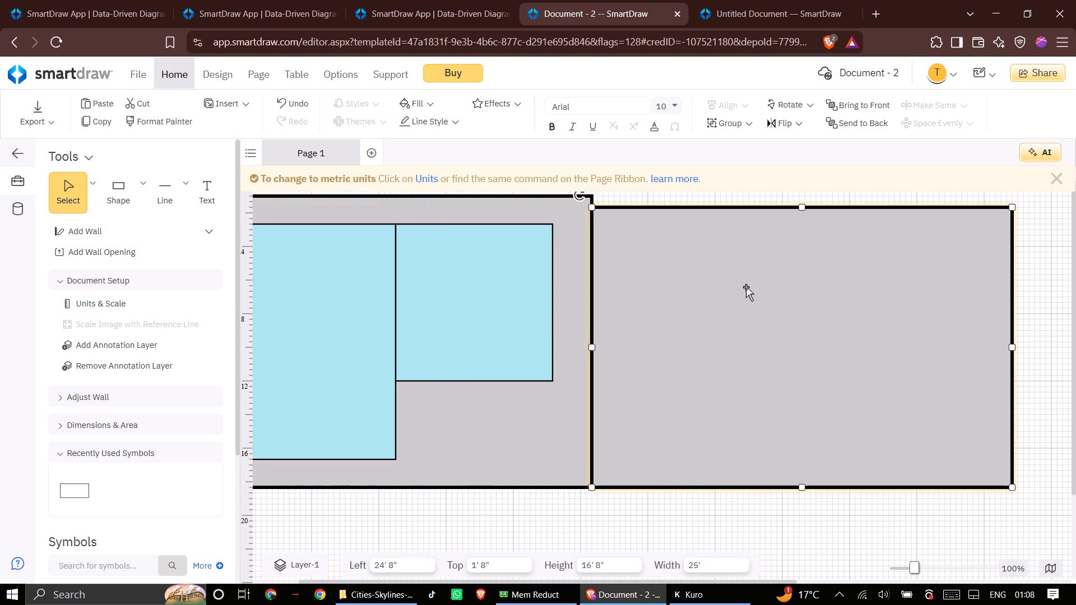
Raise the second grey rectangle's top edge to 4", making it about 18' high.
drag(804, 210, 802, 193)
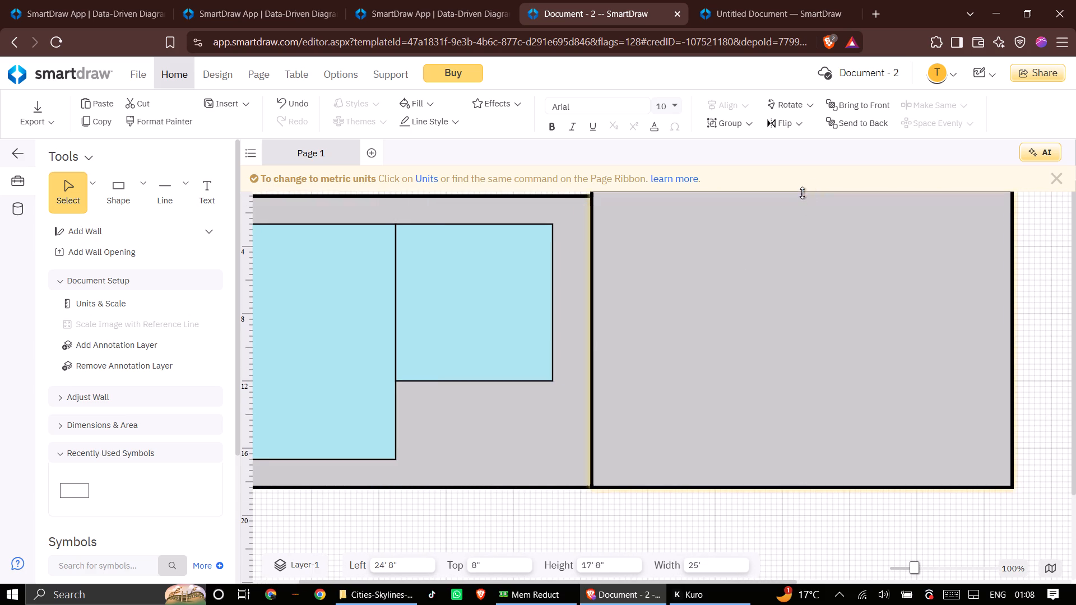
drag(802, 193, 799, 186)
Dismiss the metric units notice covering the top of the drawing area.
middle_drag(694, 447, 703, 581)
middle_drag(713, 341, 710, 445)
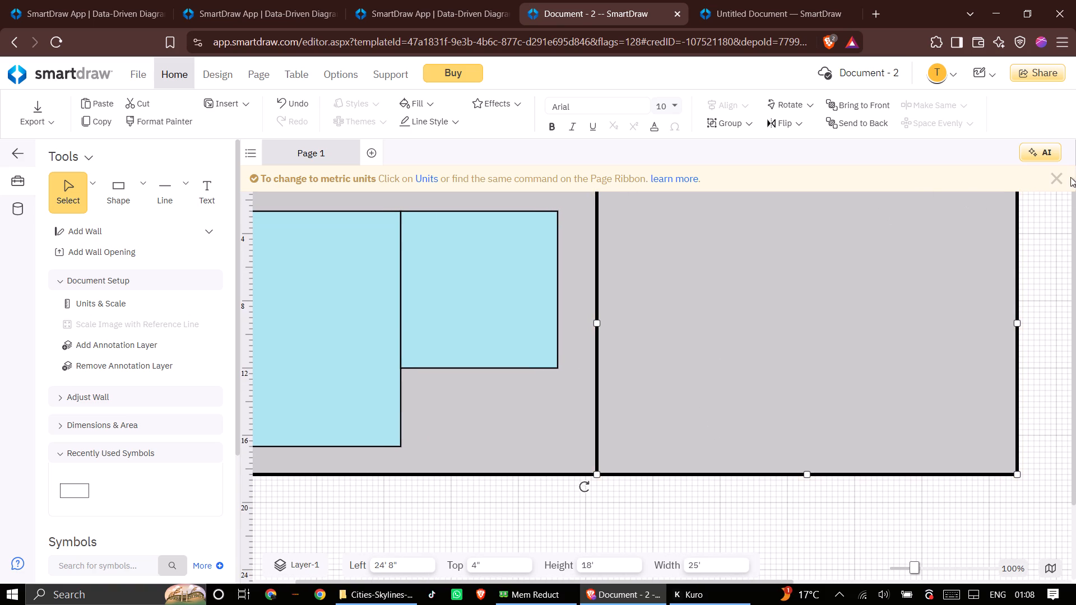
click(1053, 178)
scroll(687, 288, up, 1)
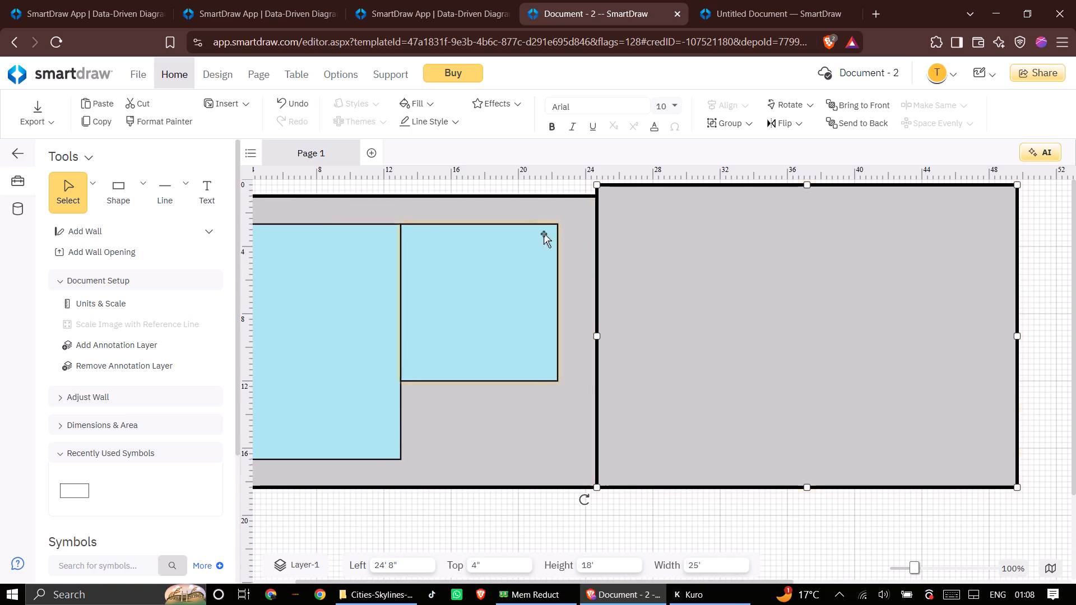
Raise the first grey rectangle's top edge to 4", making it about 18' high.
click(490, 197)
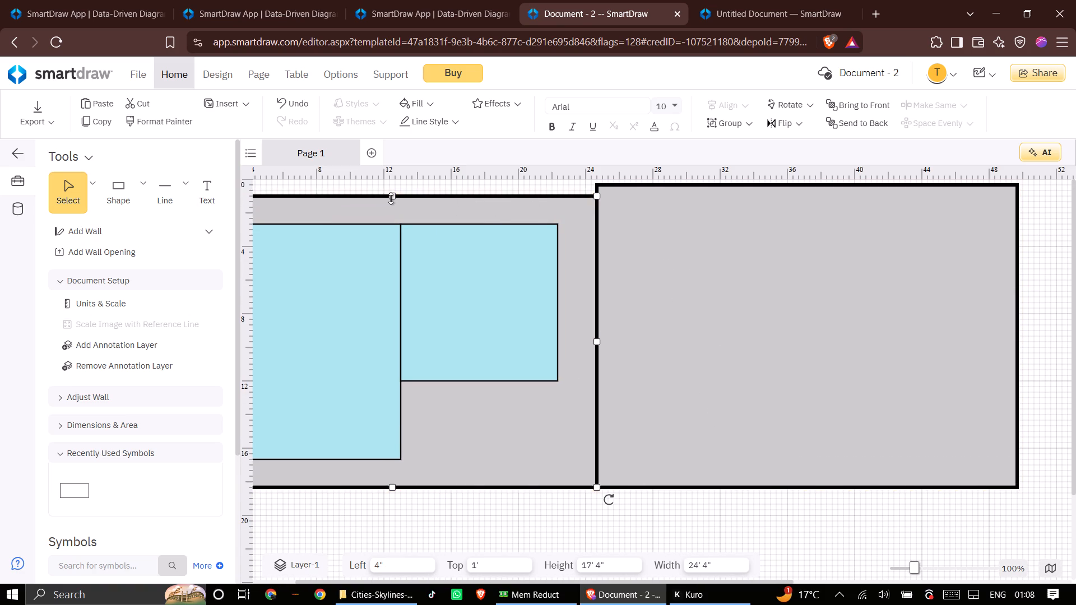
drag(391, 198, 391, 185)
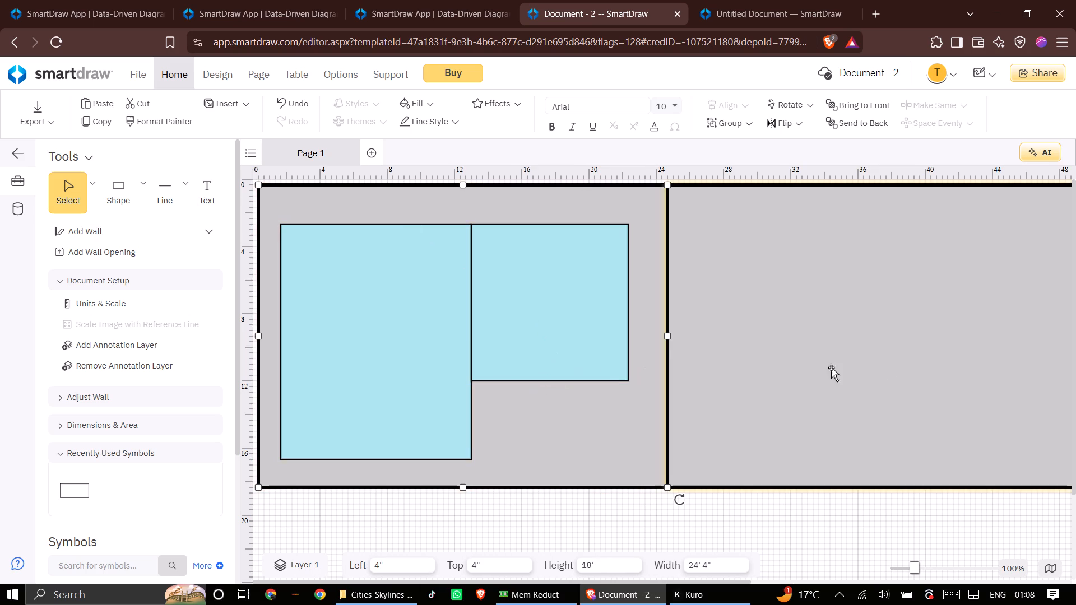
Draw a light-blue rectangle about 20' 4" wide and 12' high inside the second grey rectangle, at left 27' 4" and top 1' 8".
click(108, 184)
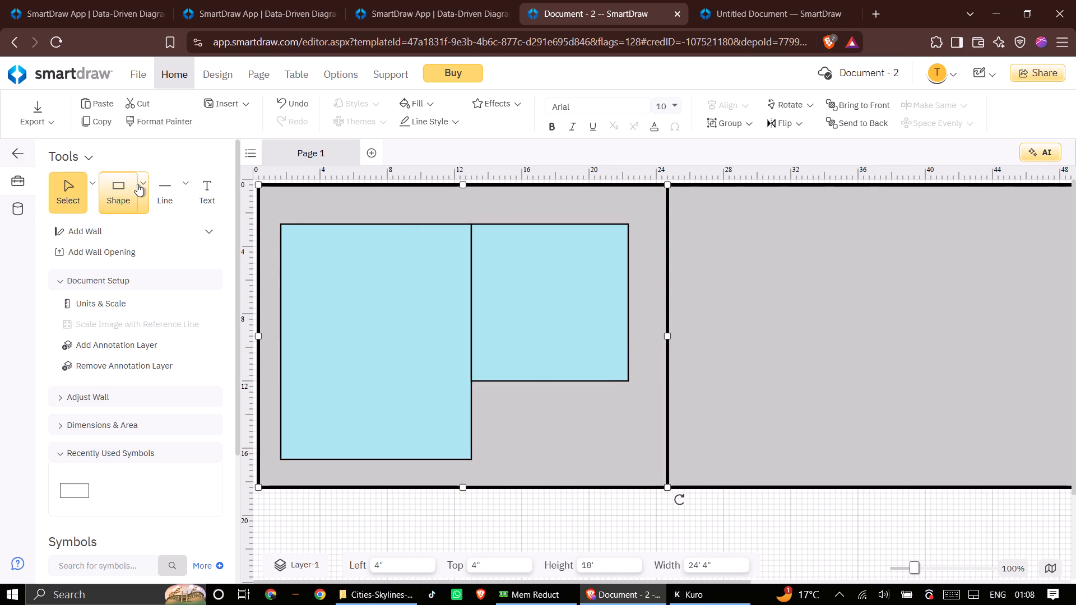
click(142, 184)
click(174, 246)
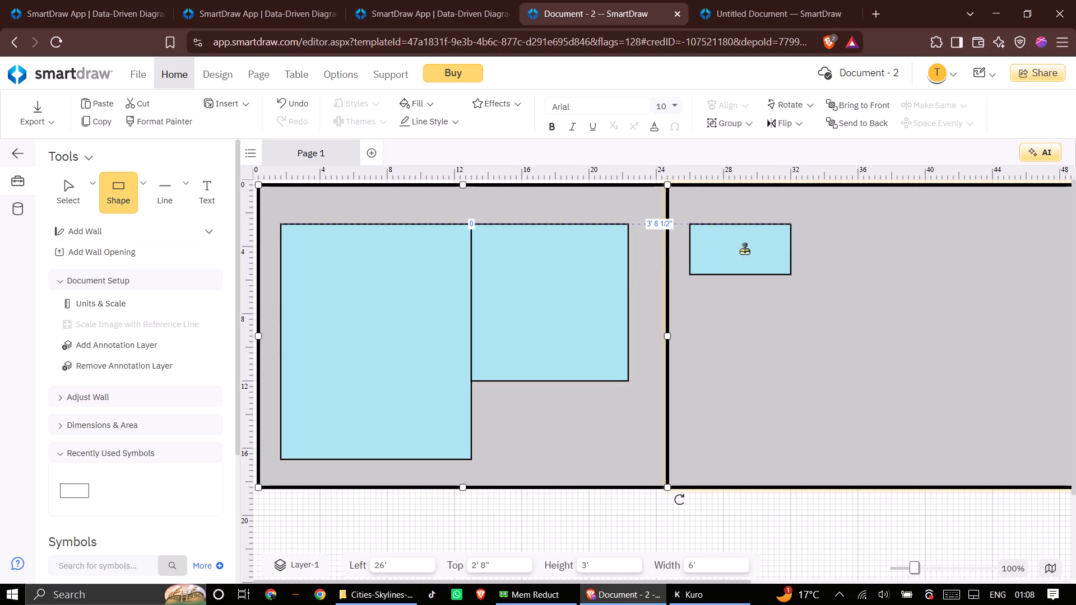
scroll(766, 259, up, 2)
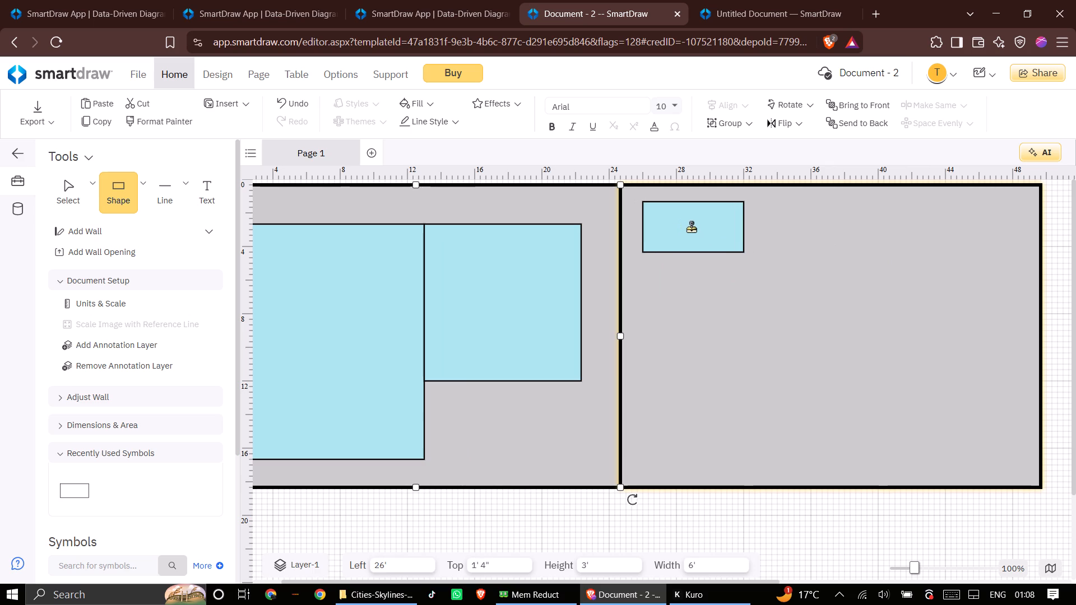
click(819, 233)
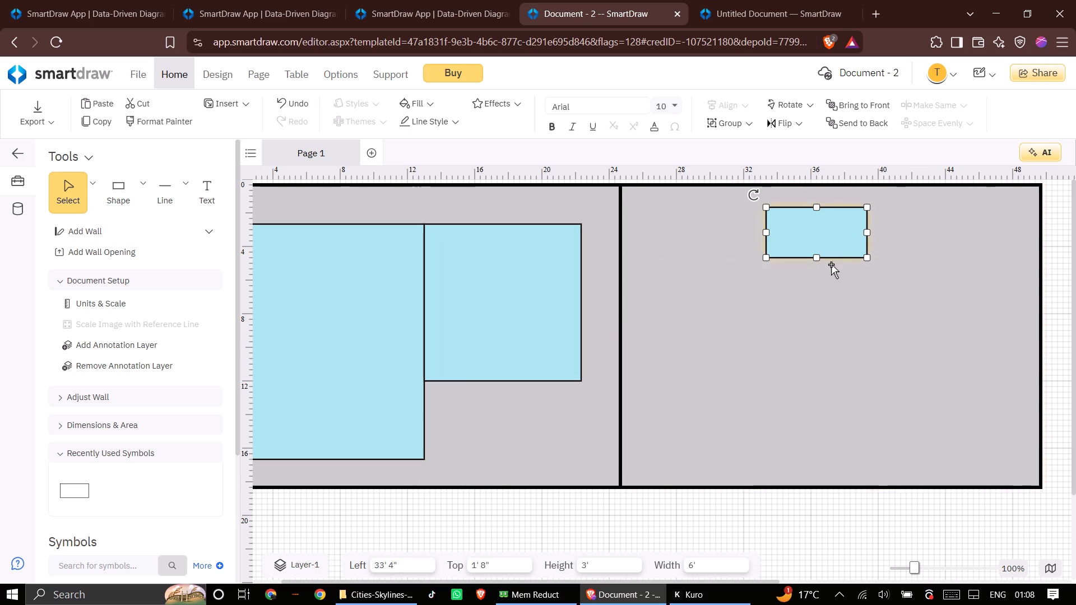
drag(818, 257, 820, 389)
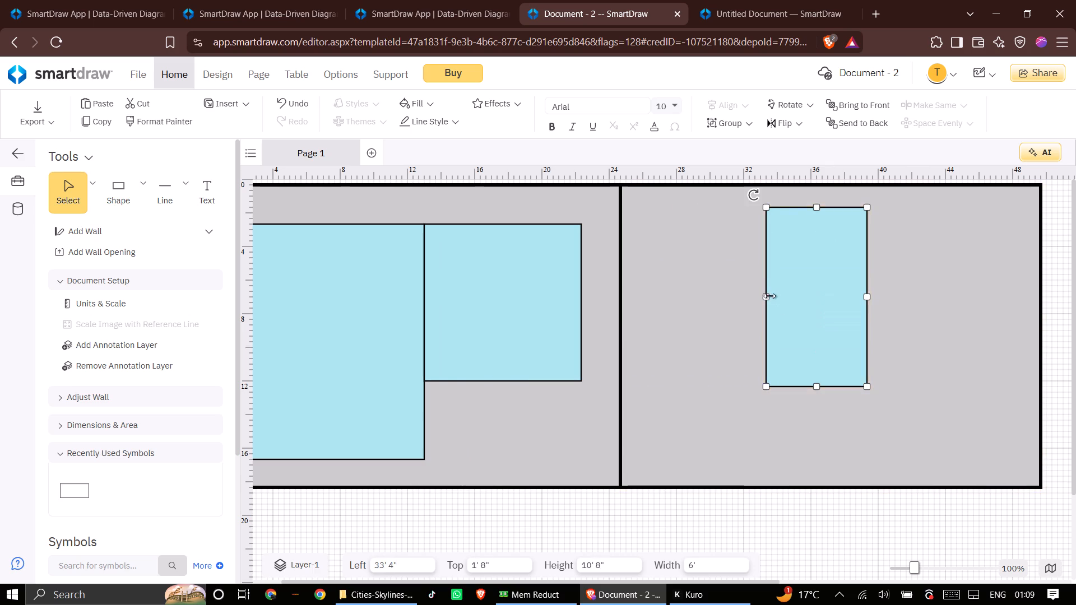
drag(767, 297, 652, 301)
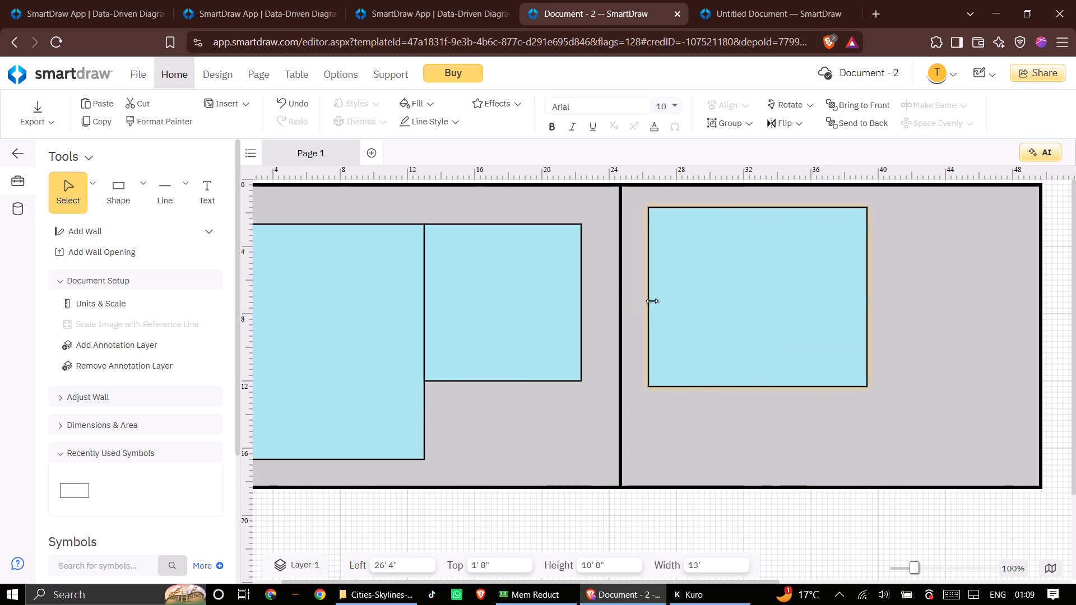
drag(652, 301, 665, 300)
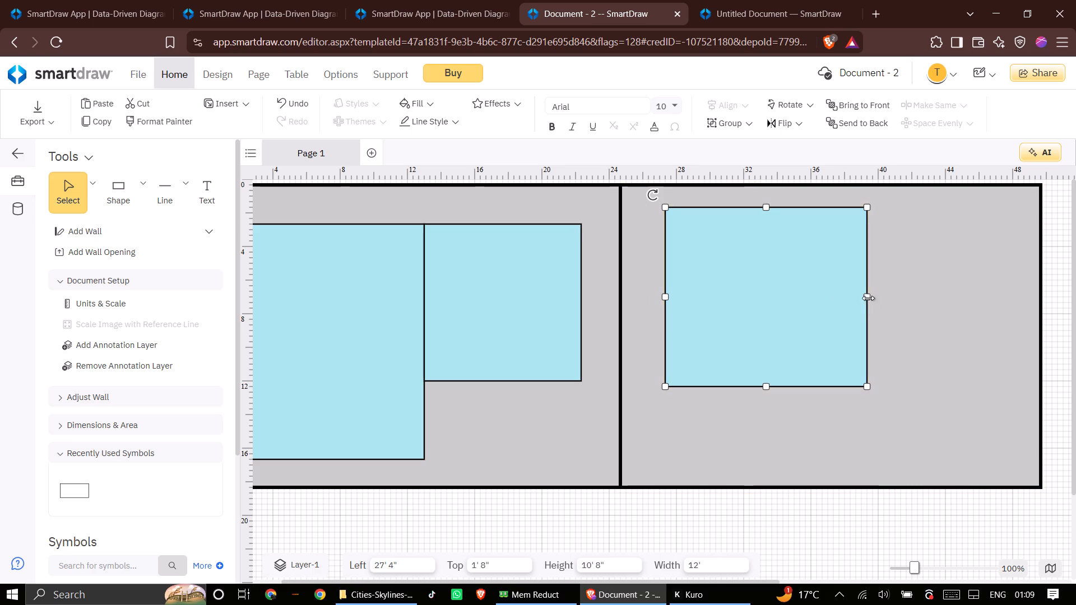
drag(867, 298, 1005, 304)
drag(834, 389, 835, 399)
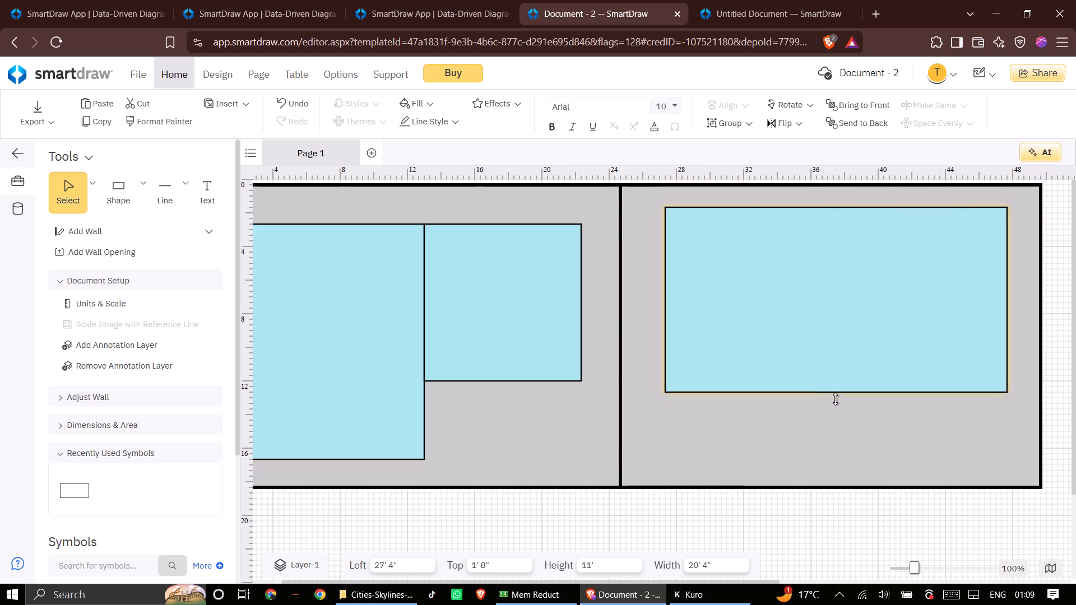
drag(835, 399, 836, 411)
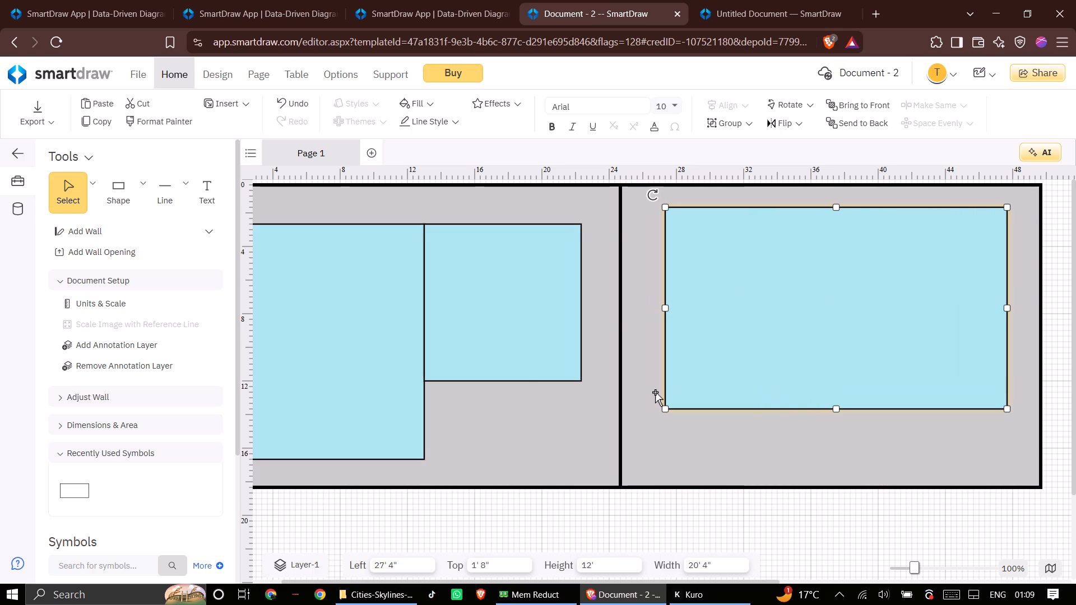
Add a light-blue rectangle about 6' wide and 7' 4" high, fitted into the upper-right corner of the new large room.
click(117, 194)
click(142, 193)
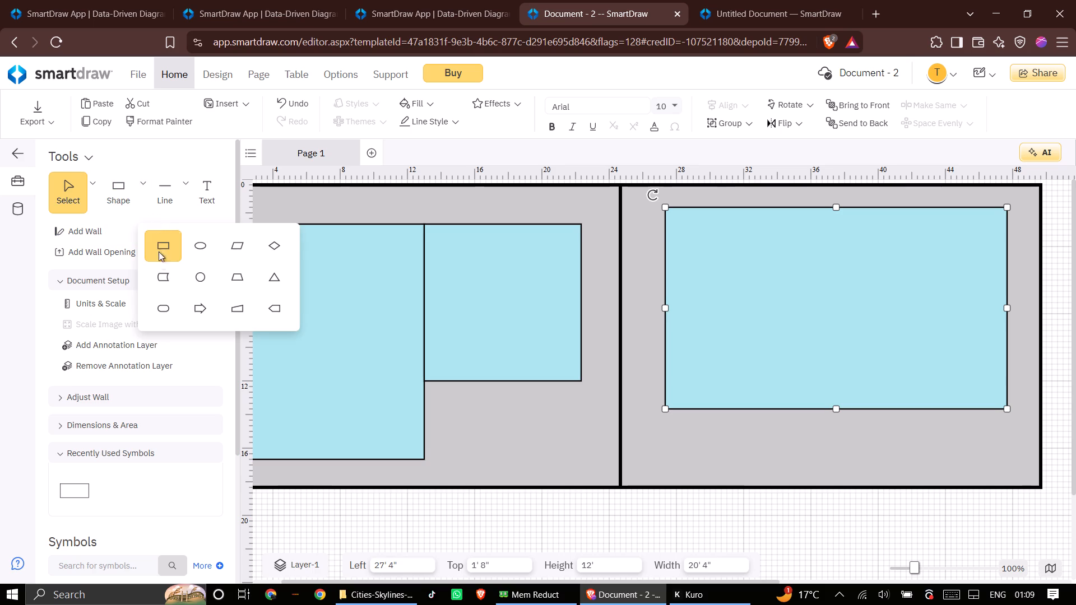
click(161, 258)
click(738, 259)
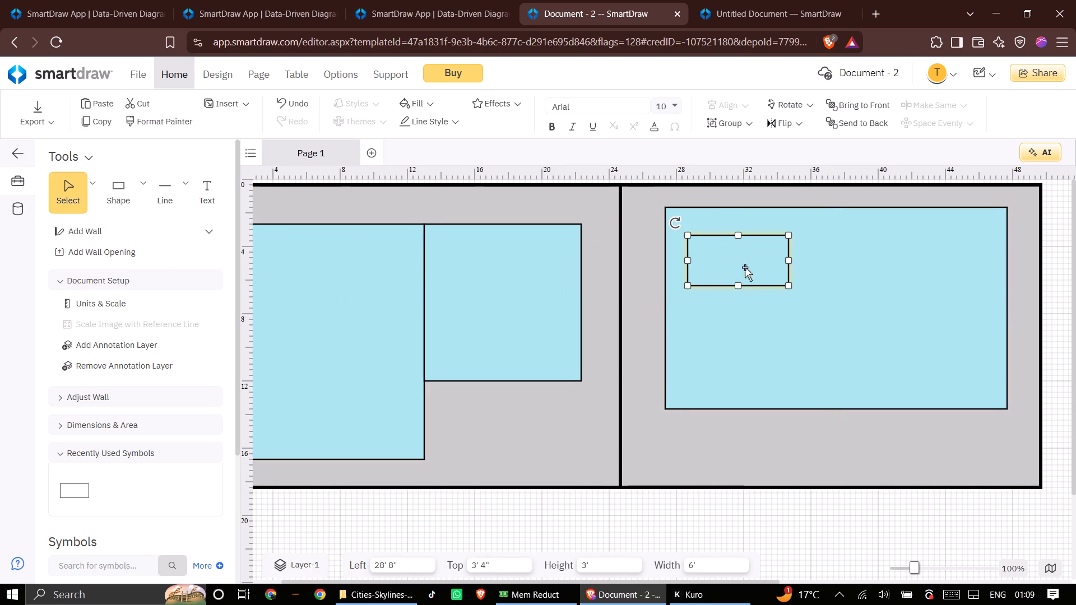
drag(738, 286, 740, 360)
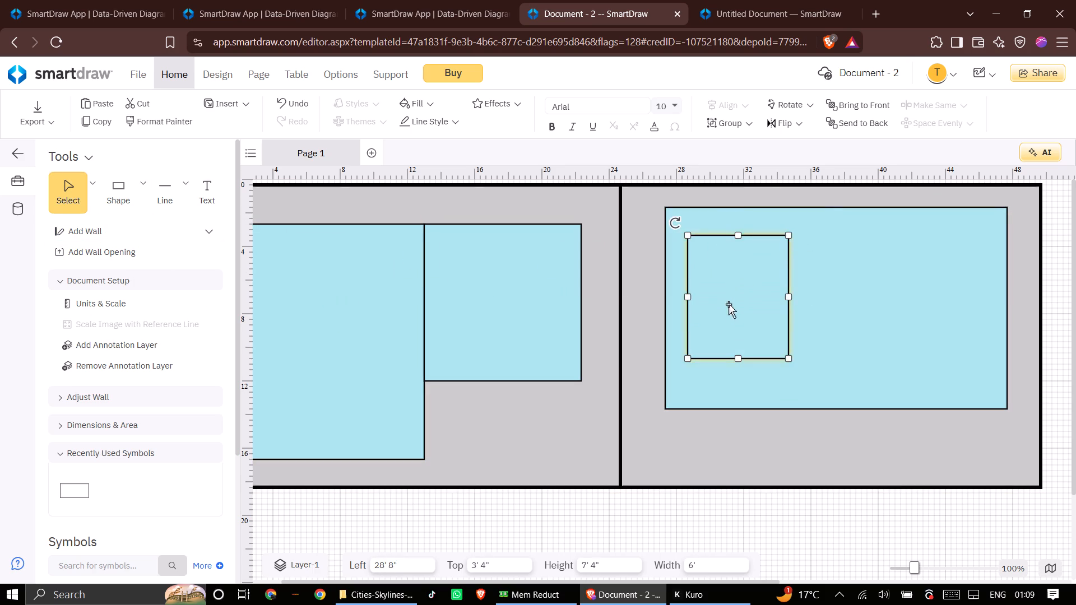
drag(729, 302, 942, 273)
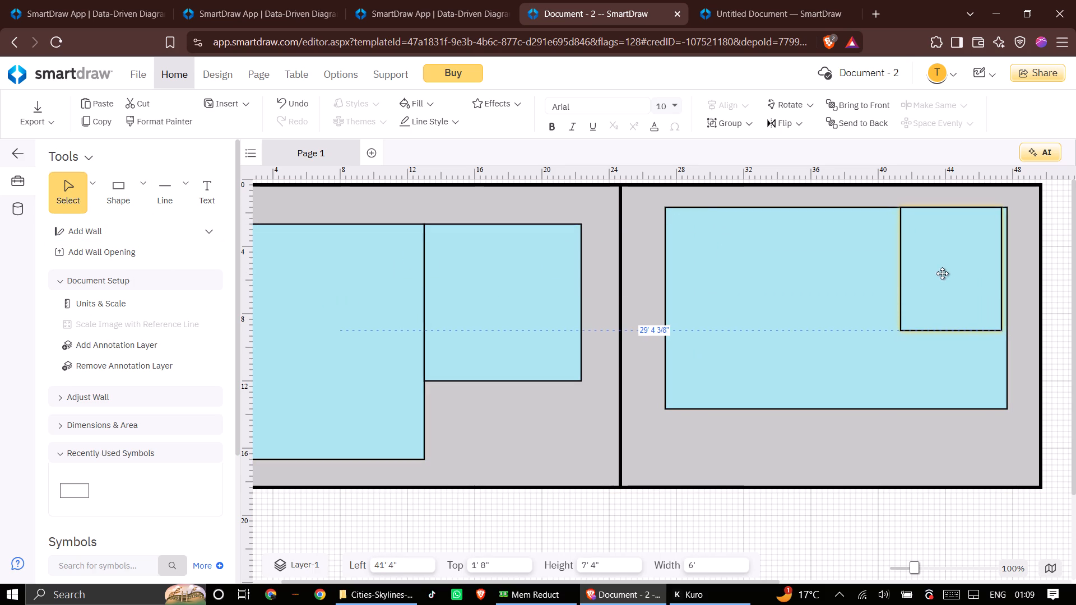
drag(942, 273, 945, 276)
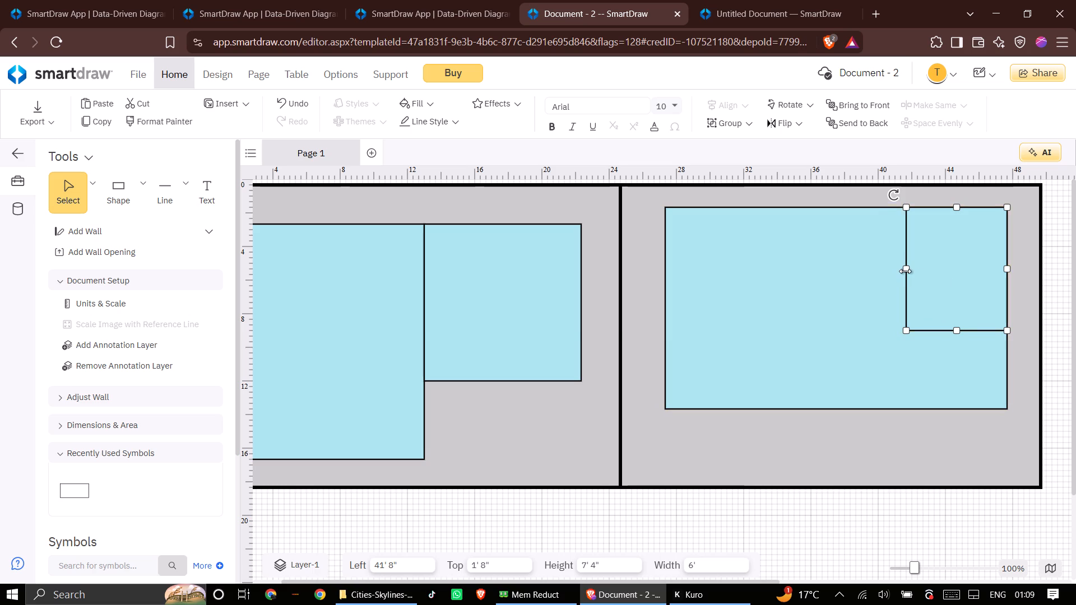
Extend the corner room's left edge to 36' 8", making it about 11' wide, and raise its top edge to the grey rectangle's top edge.
drag(905, 271, 795, 276)
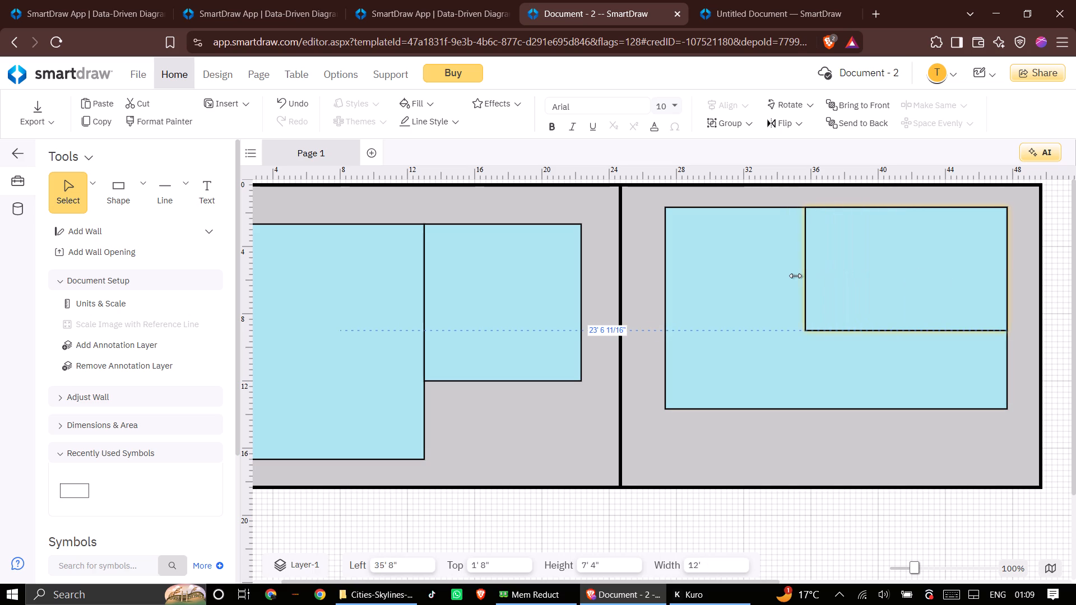
drag(795, 276, 824, 275)
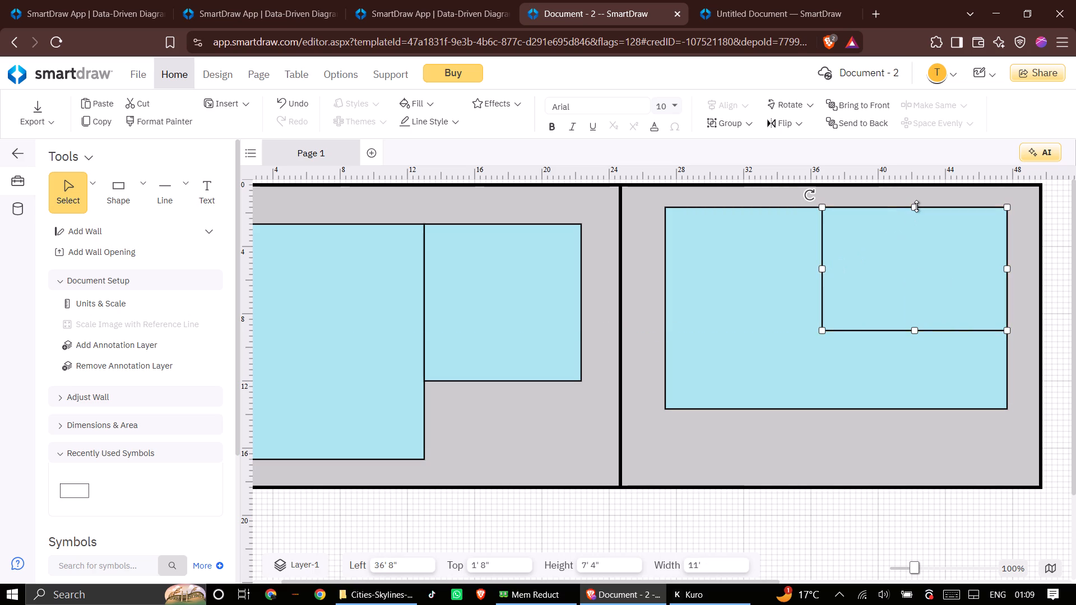
drag(916, 206, 916, 196)
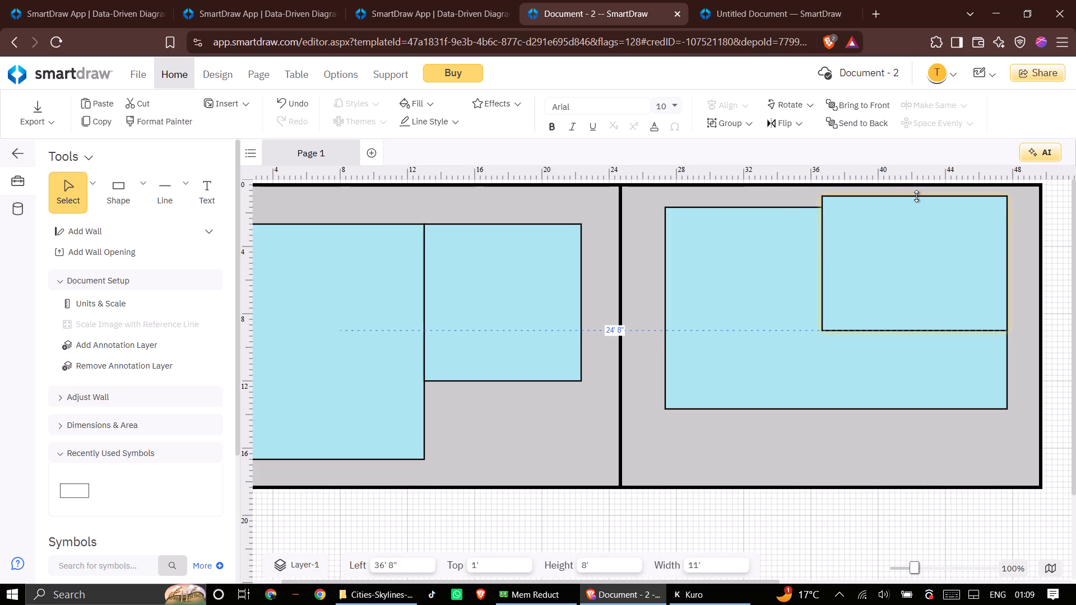
drag(916, 196, 916, 186)
click(887, 378)
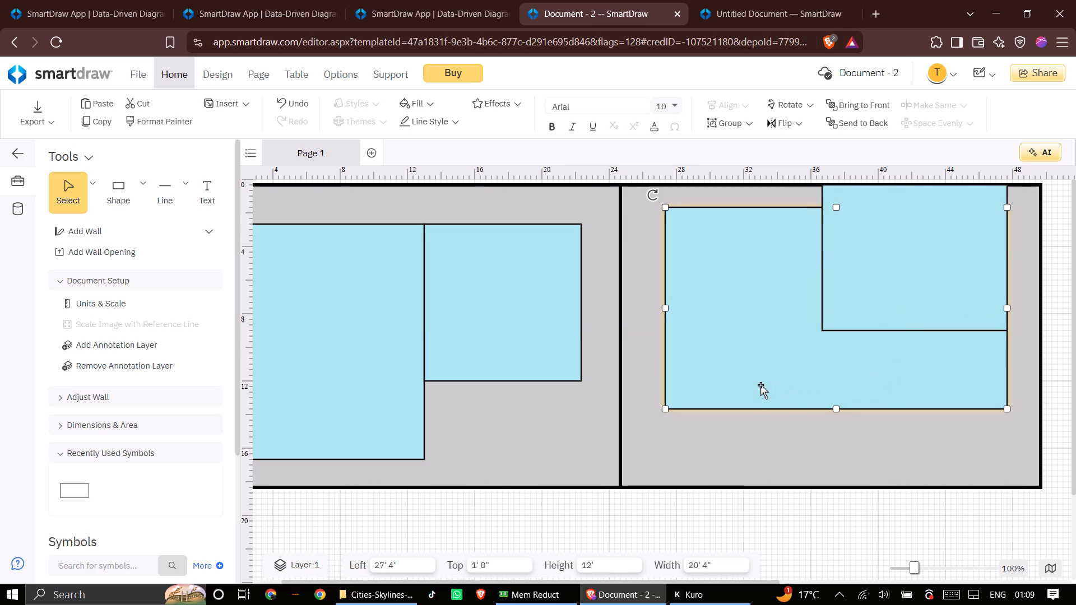
click(662, 434)
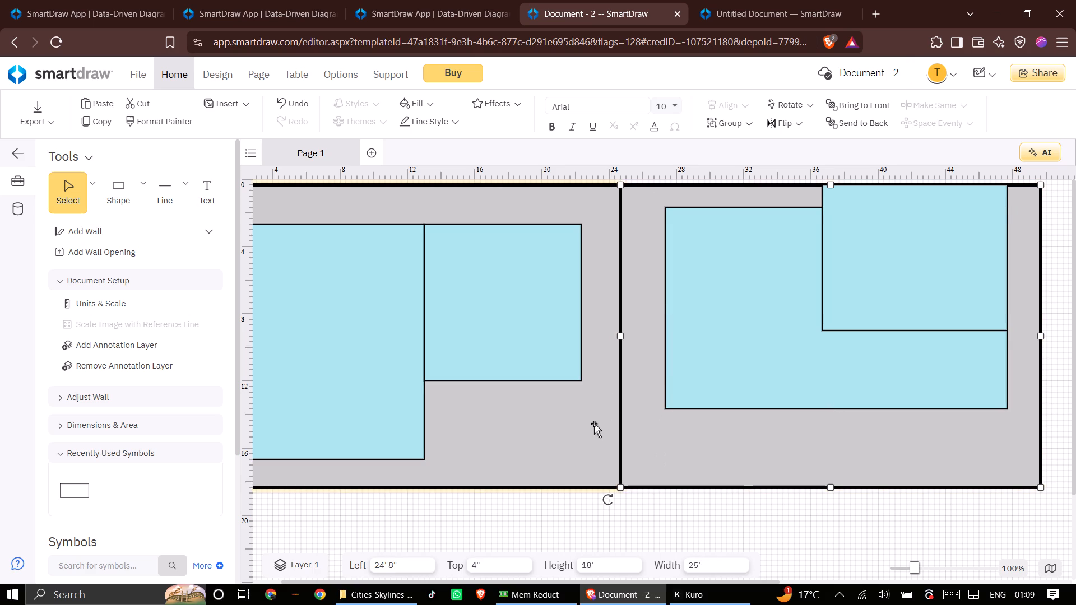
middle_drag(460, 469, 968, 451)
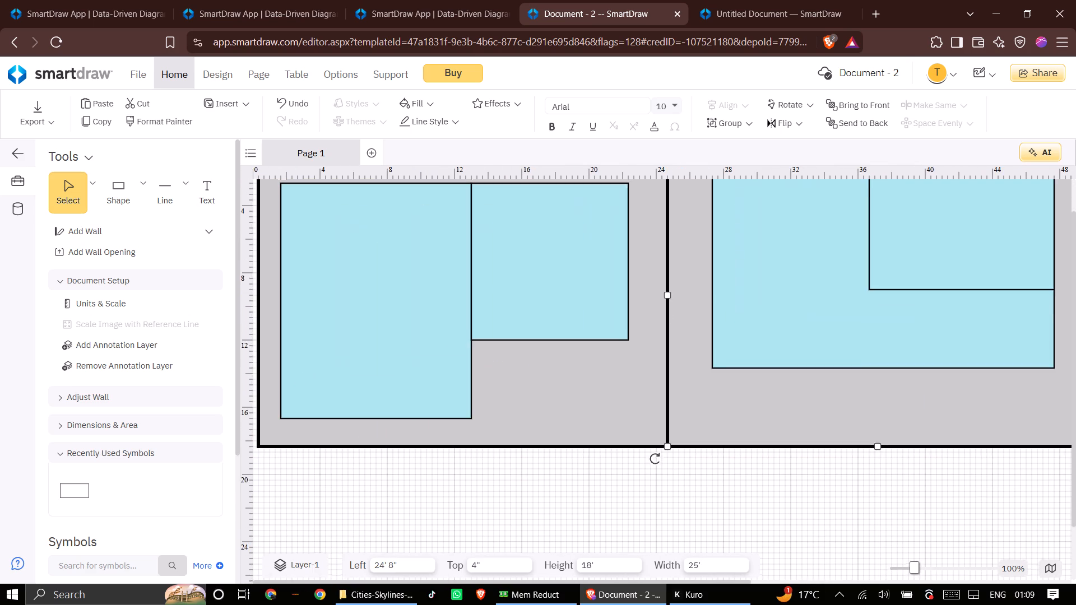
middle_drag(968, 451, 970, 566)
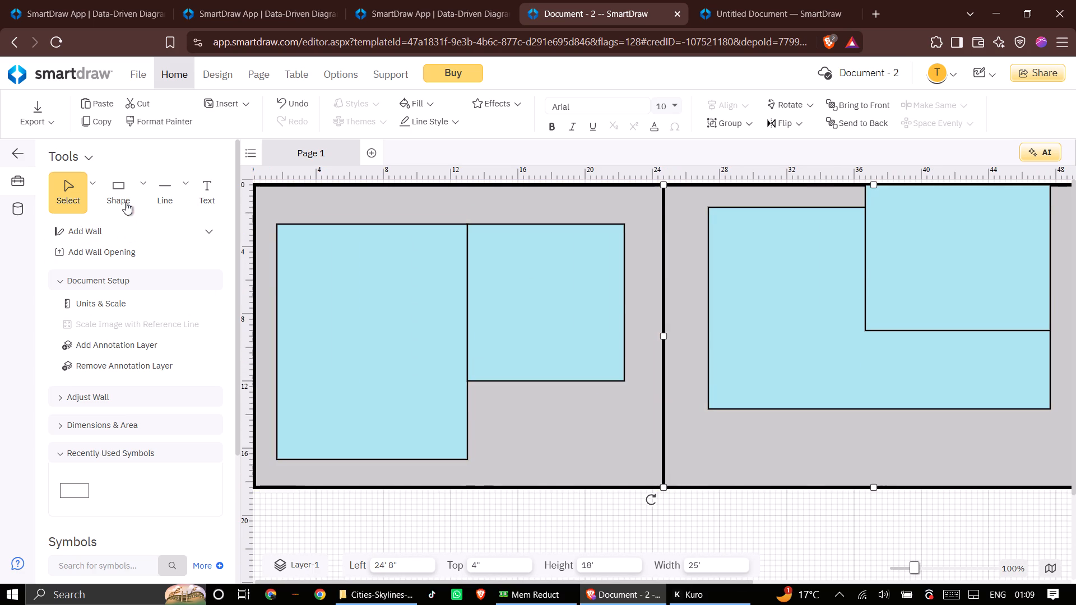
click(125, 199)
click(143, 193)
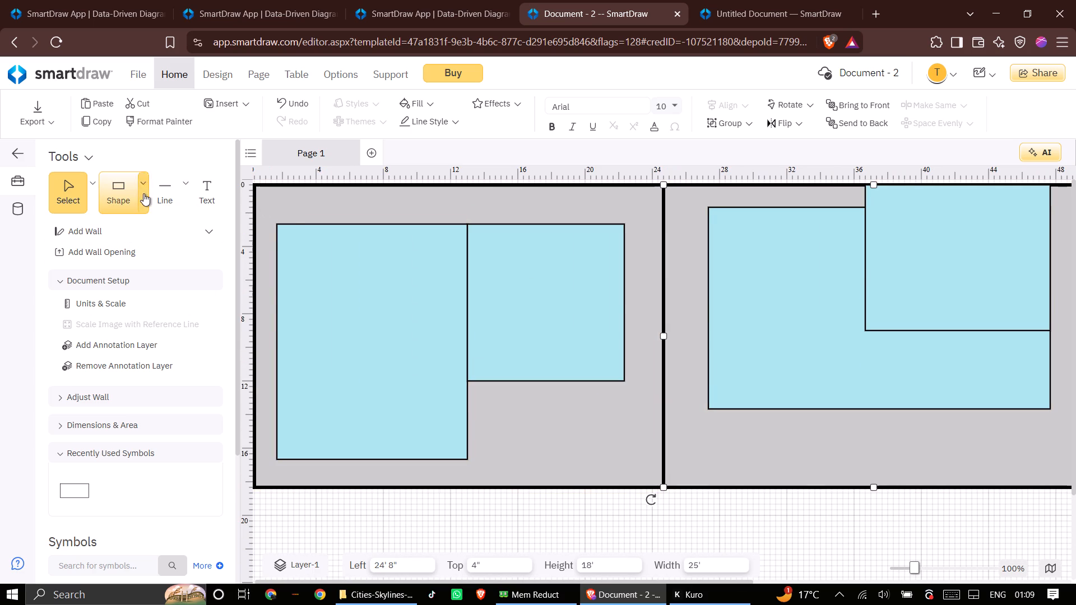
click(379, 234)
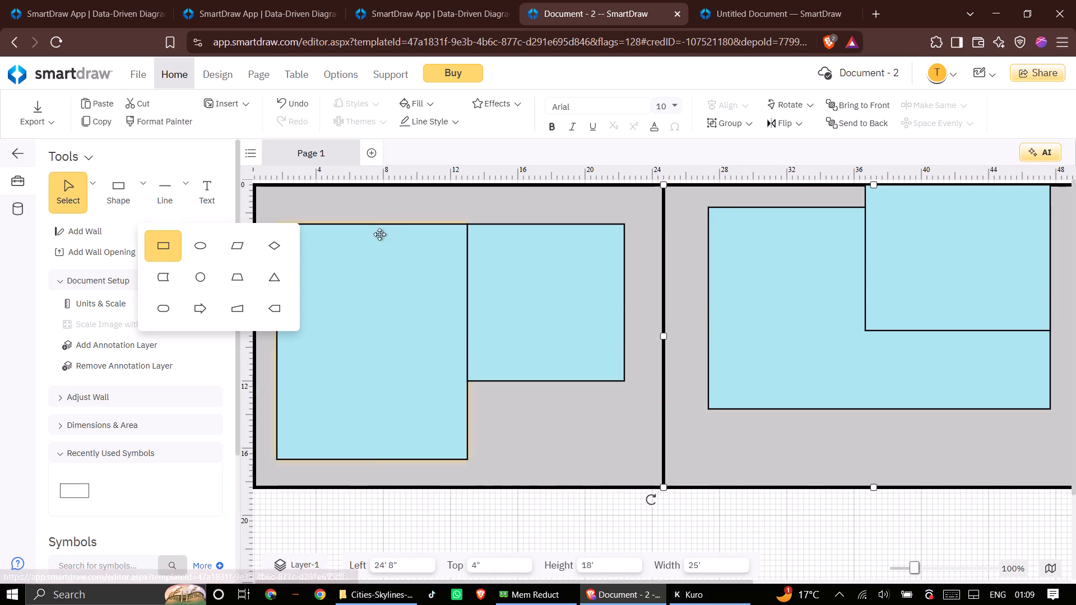
Raise the top edge of the tall left room in the first grey rectangle to about 2'.
drag(372, 222, 372, 207)
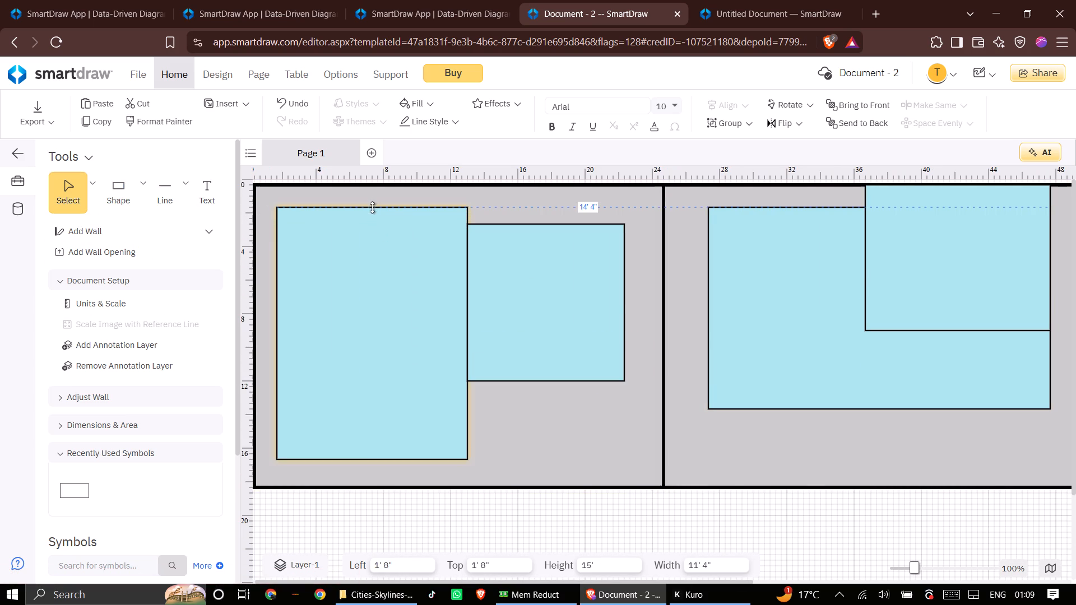
drag(372, 207, 373, 213)
click(599, 425)
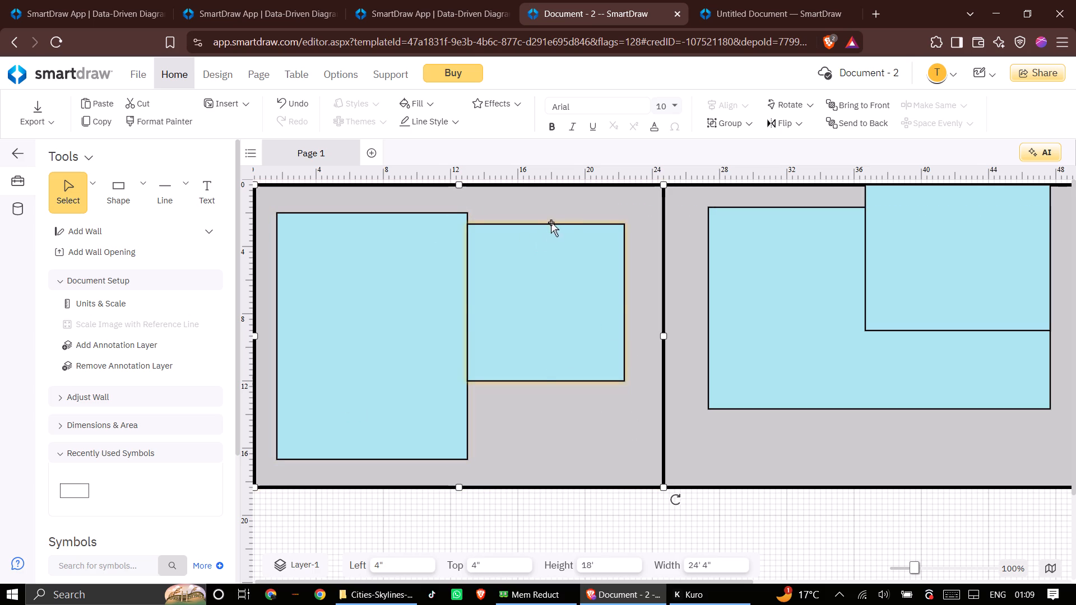
Enlarge the first grey rectangle's right-hand room to about 13' 8" wide and 11' high, with left edge at 8' 8" and top at 2'.
click(546, 256)
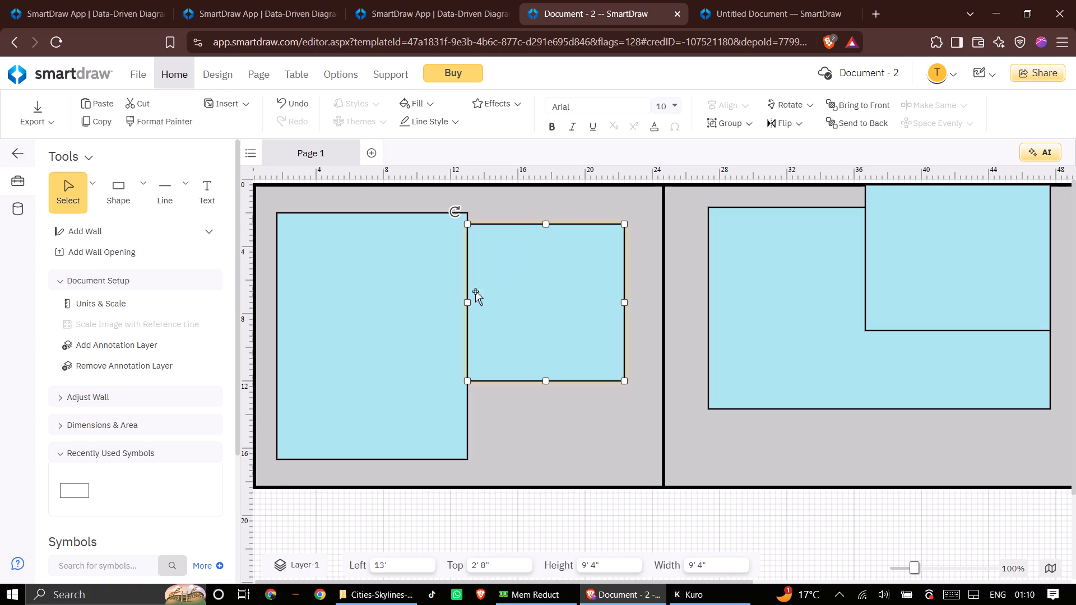
drag(468, 304, 400, 308)
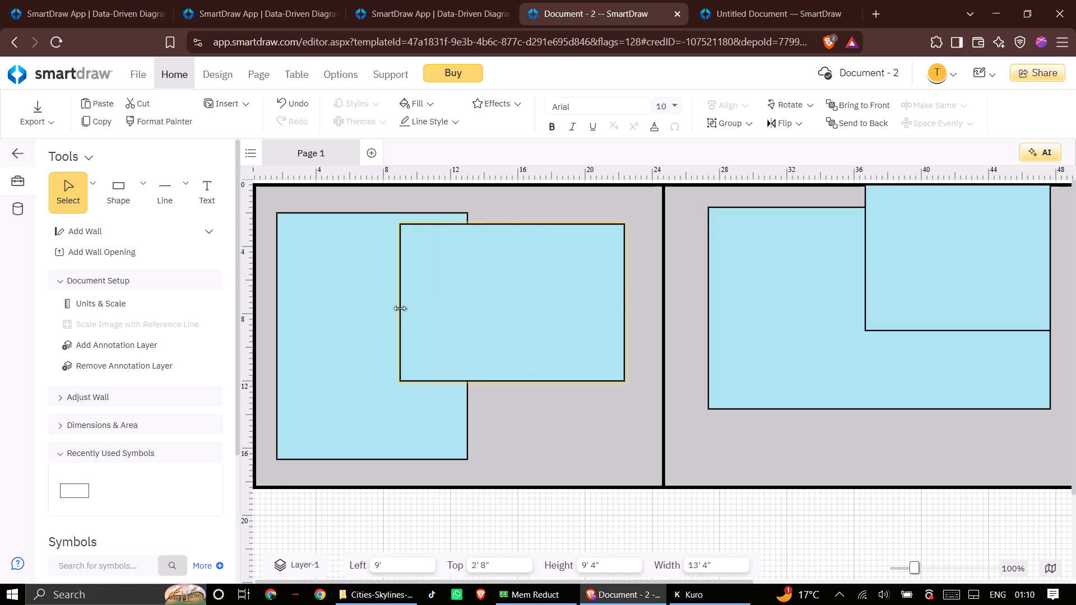
drag(400, 308, 397, 309)
drag(508, 223, 508, 221)
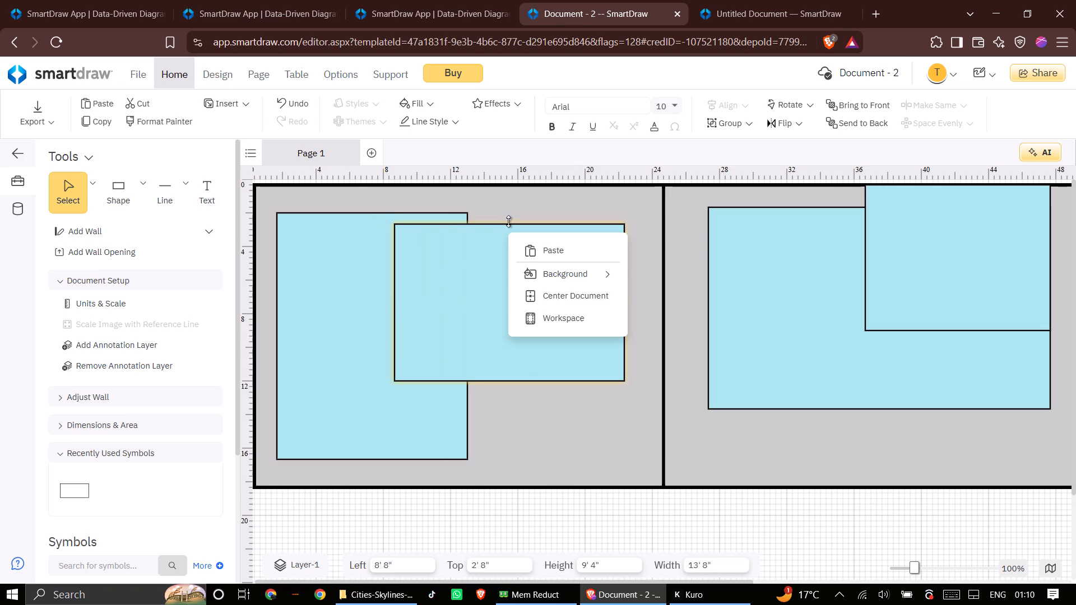
drag(508, 221, 509, 215)
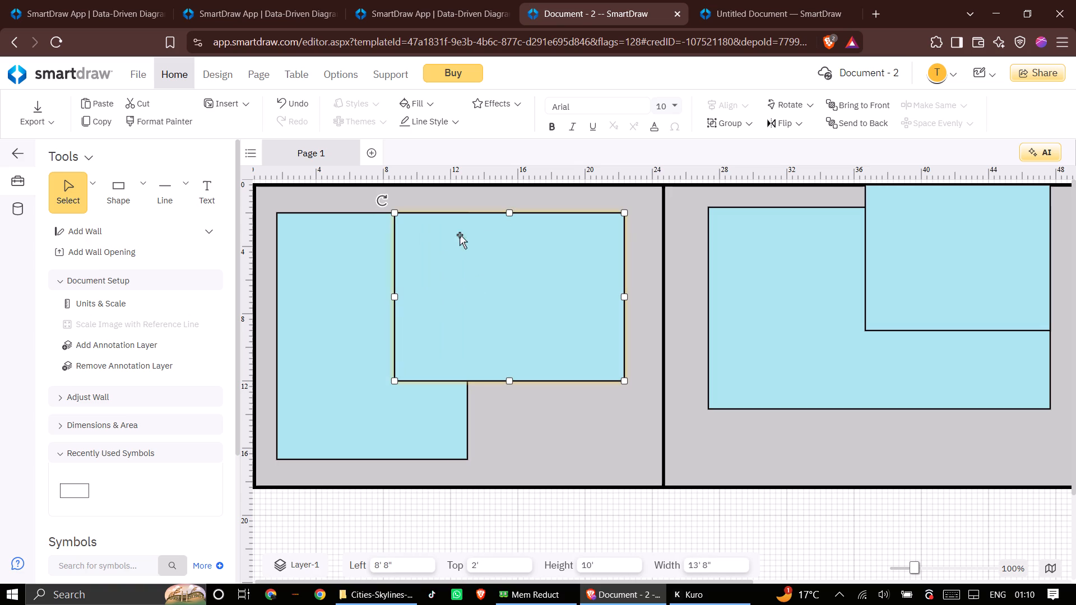
drag(511, 378, 512, 395)
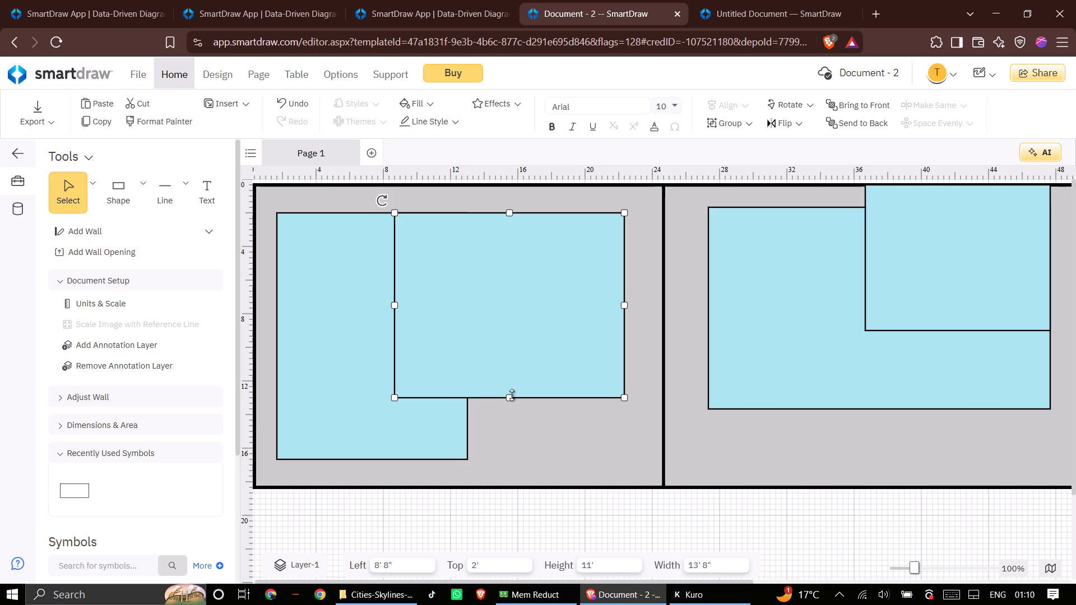
click(542, 437)
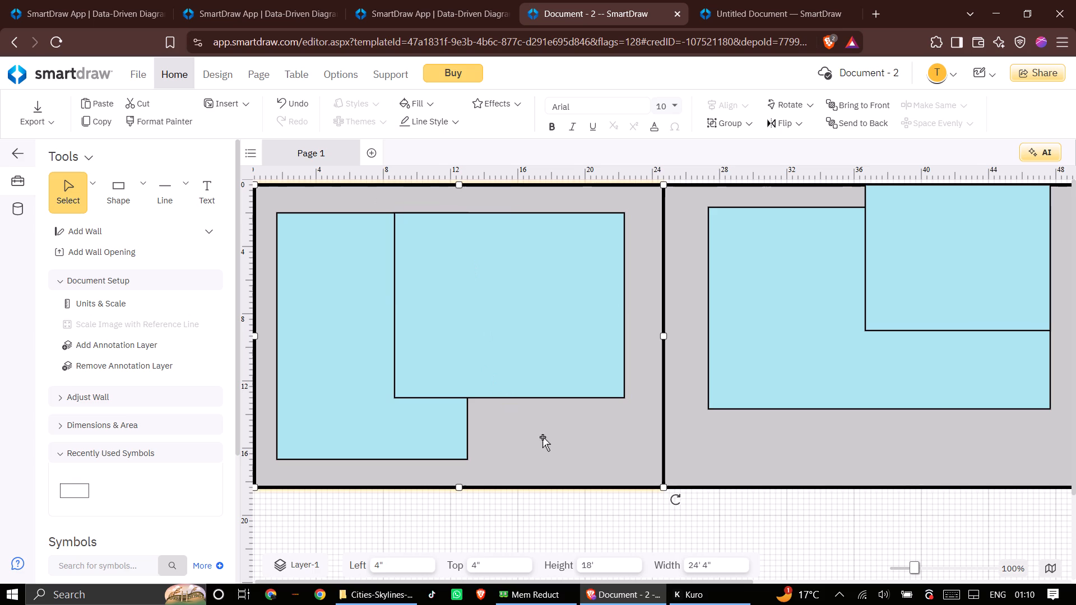
click(783, 436)
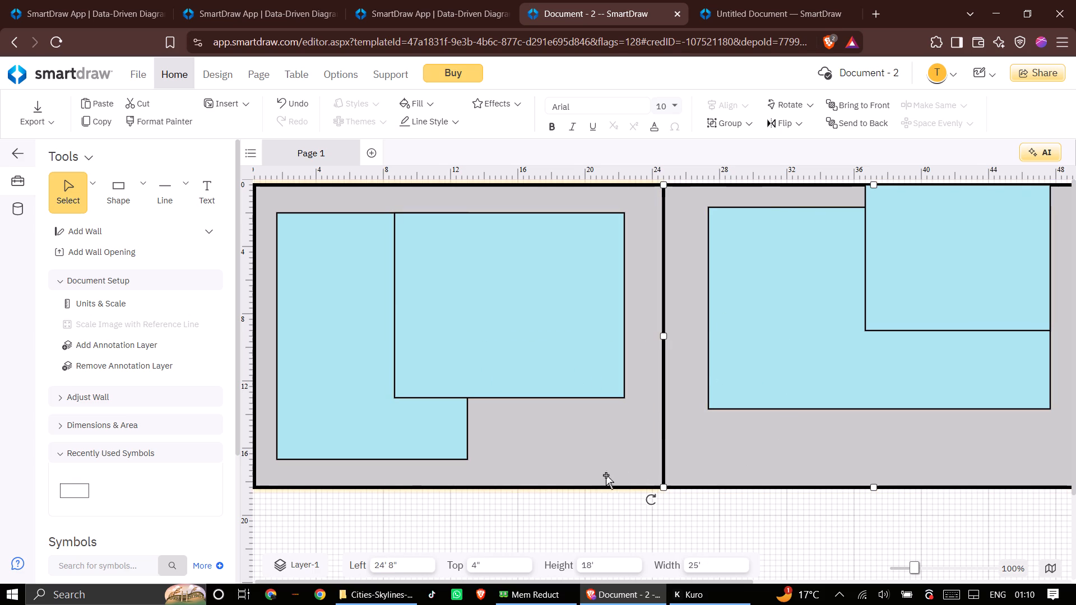
Extend the bottom edges of both thick-outlined grey rectangles so that each is about 20' 4" high.
click(468, 491)
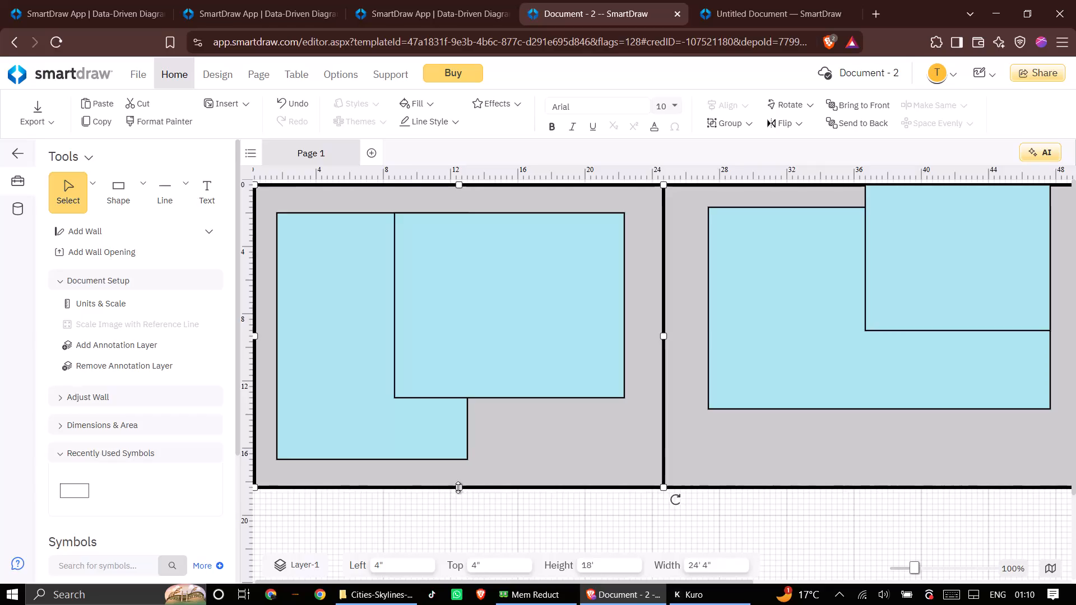
drag(460, 488, 460, 527)
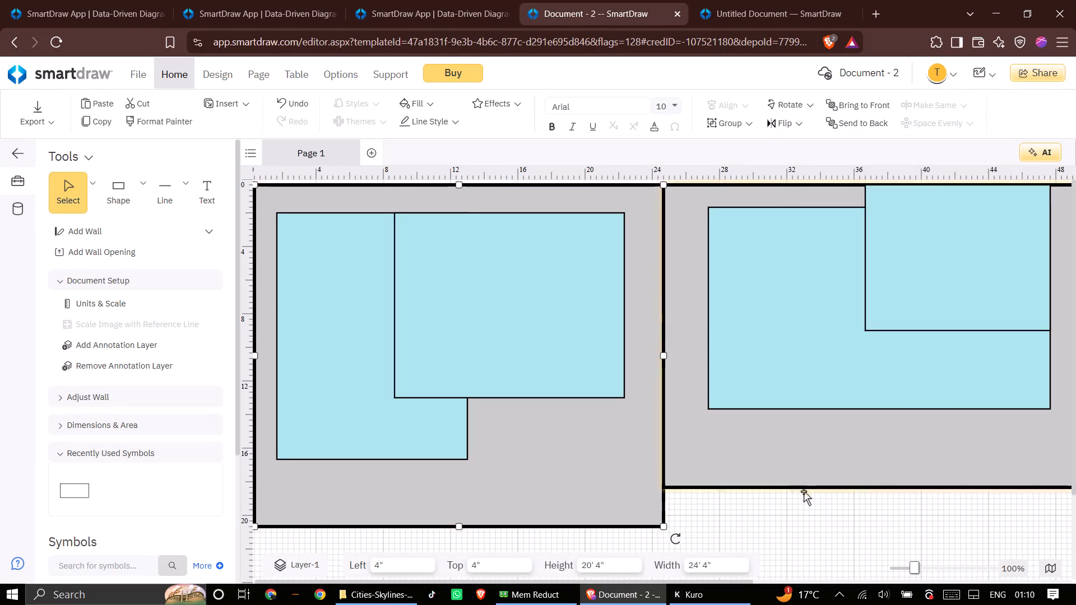
click(808, 506)
click(898, 464)
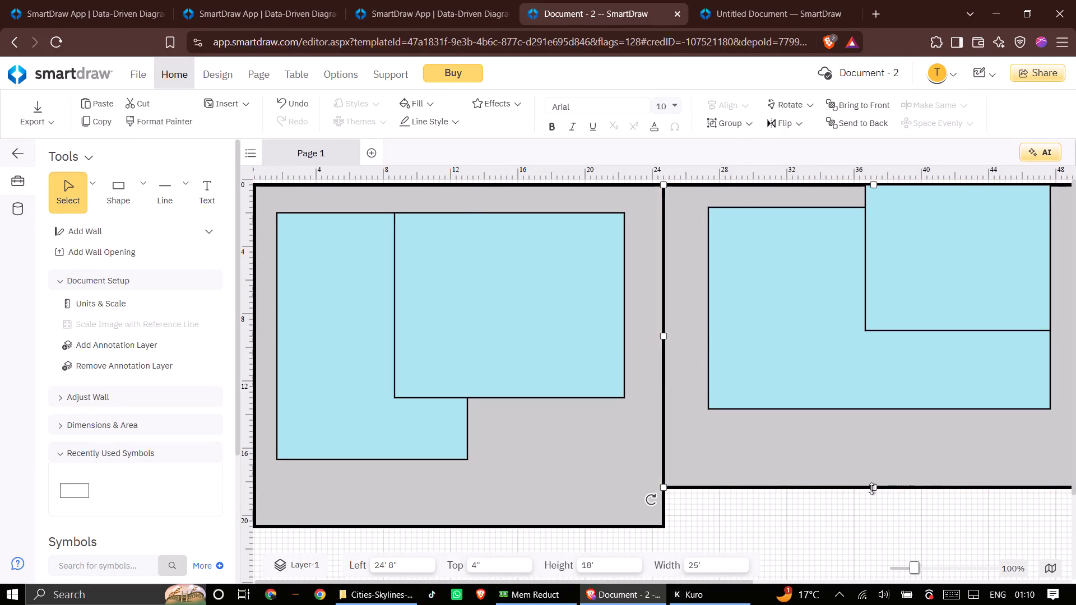
drag(871, 487, 873, 521)
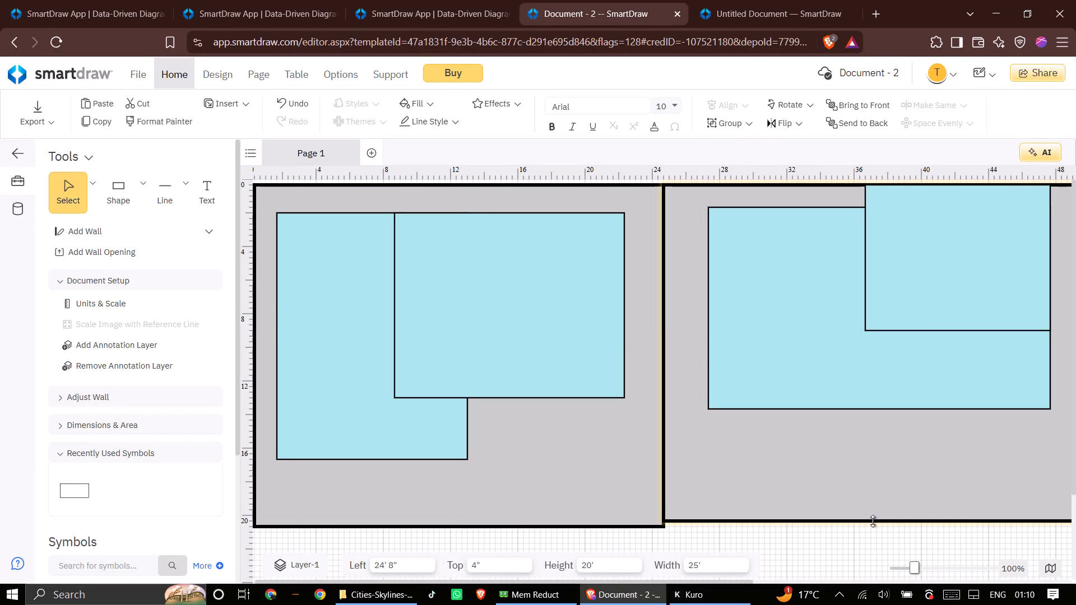
drag(873, 521, 873, 525)
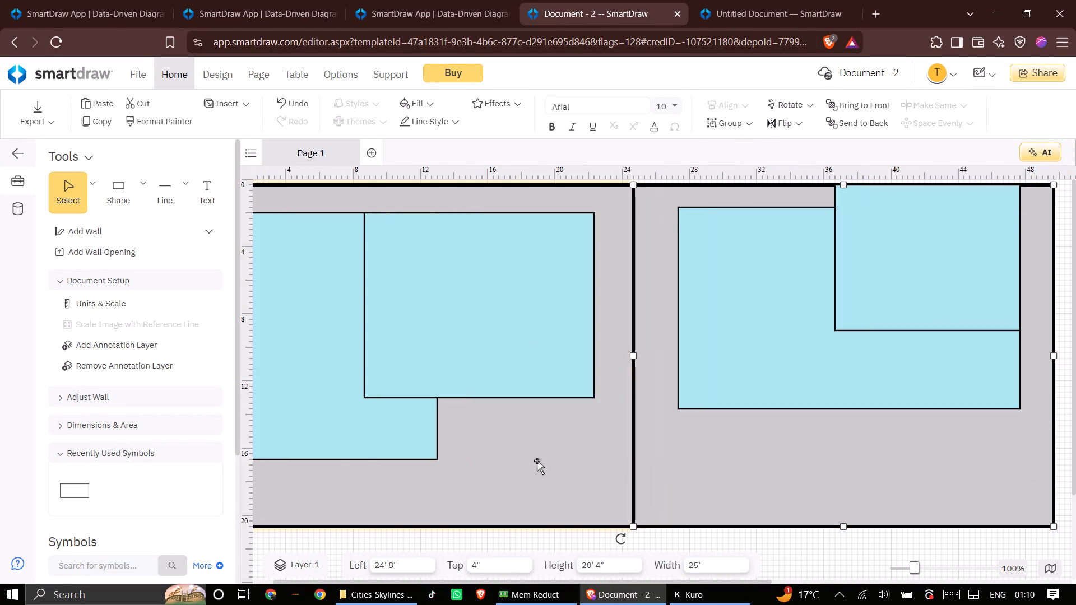
Place a Sliding Door symbol on the bottom edge of the first grey rectangle's right-hand room, at about 14' 4" left and 12' 8" top.
middle_drag(359, 486, 611, 487)
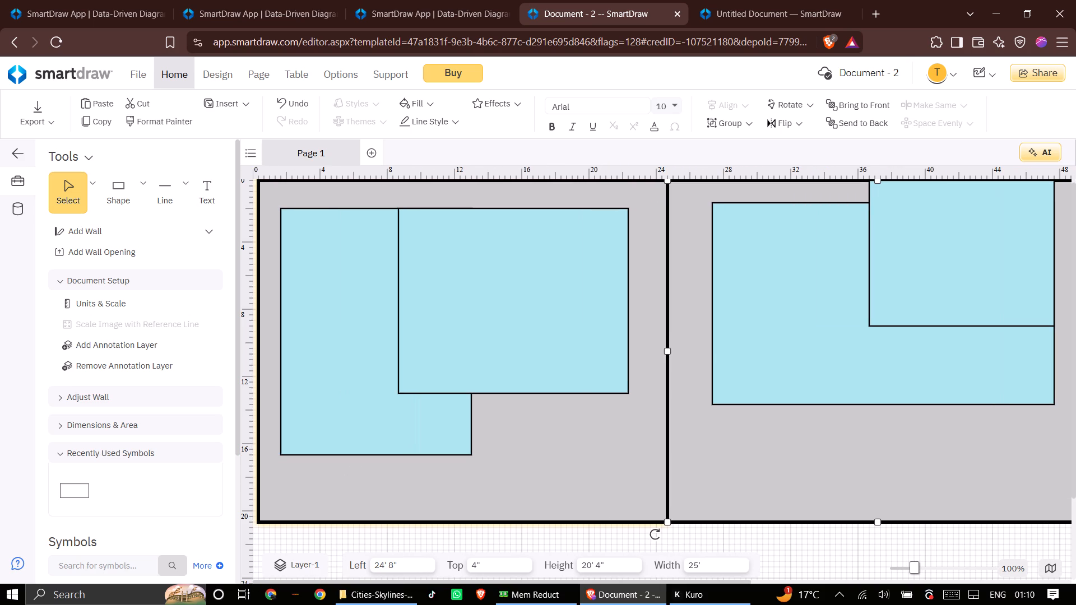
middle_drag(611, 487, 612, 487)
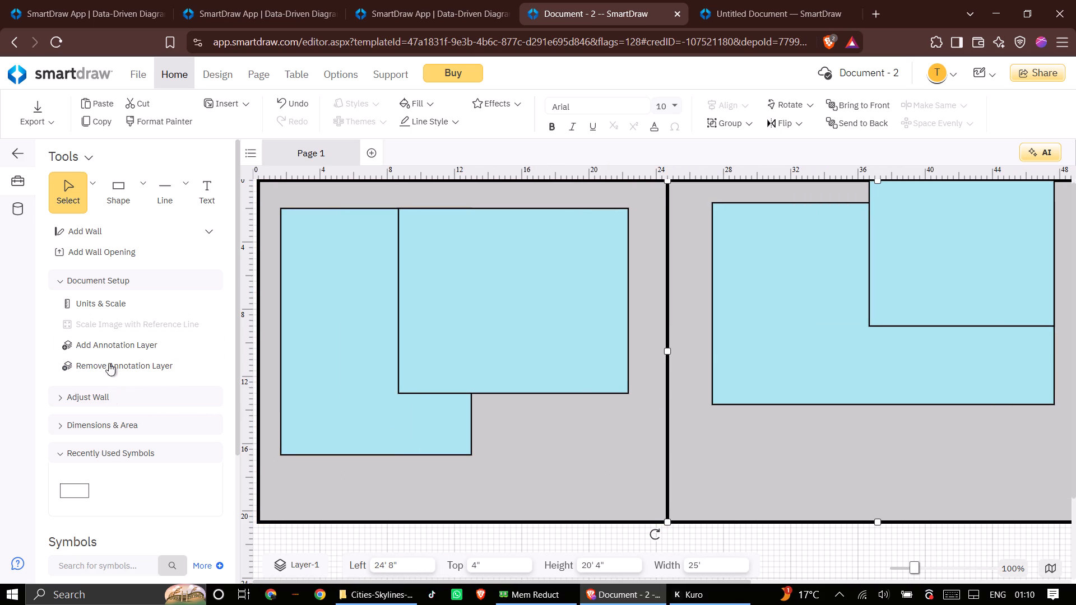
scroll(126, 481, down, 2)
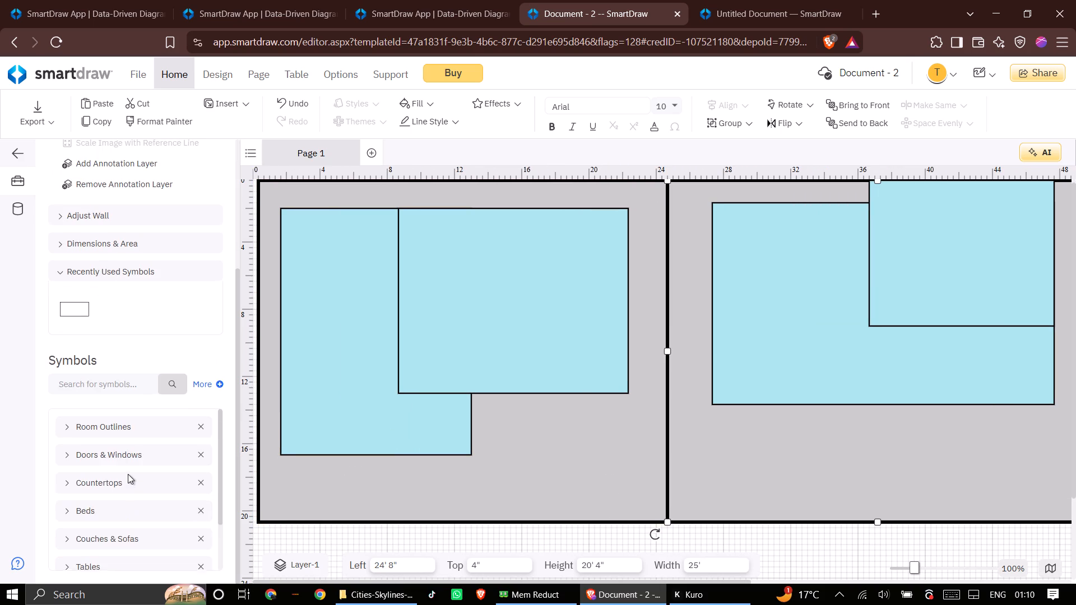
scroll(135, 421, up, 1)
click(135, 453)
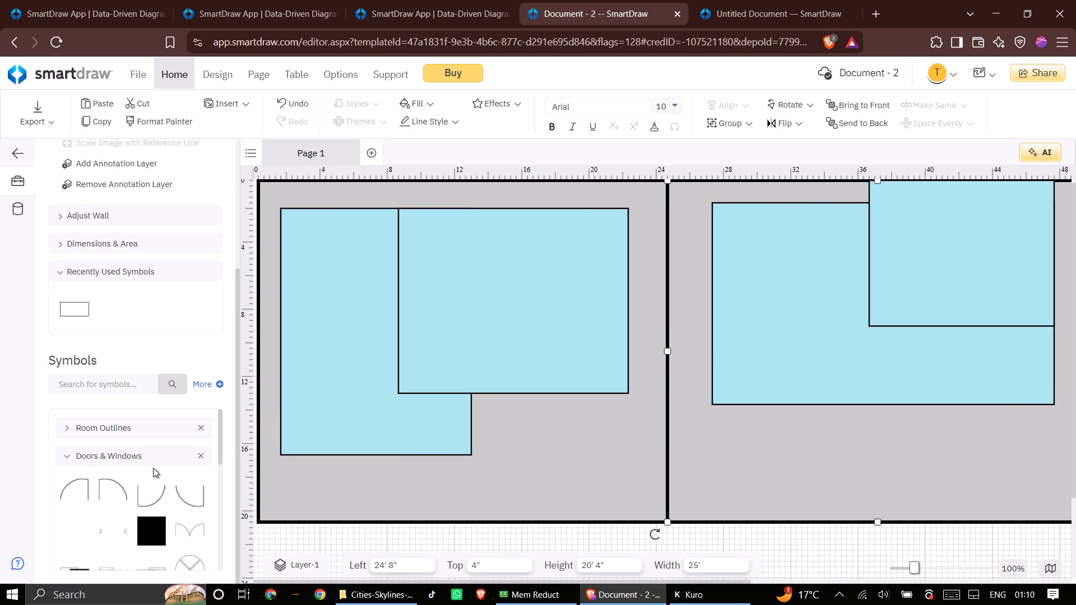
scroll(190, 520, down, 1)
scroll(190, 504, up, 1)
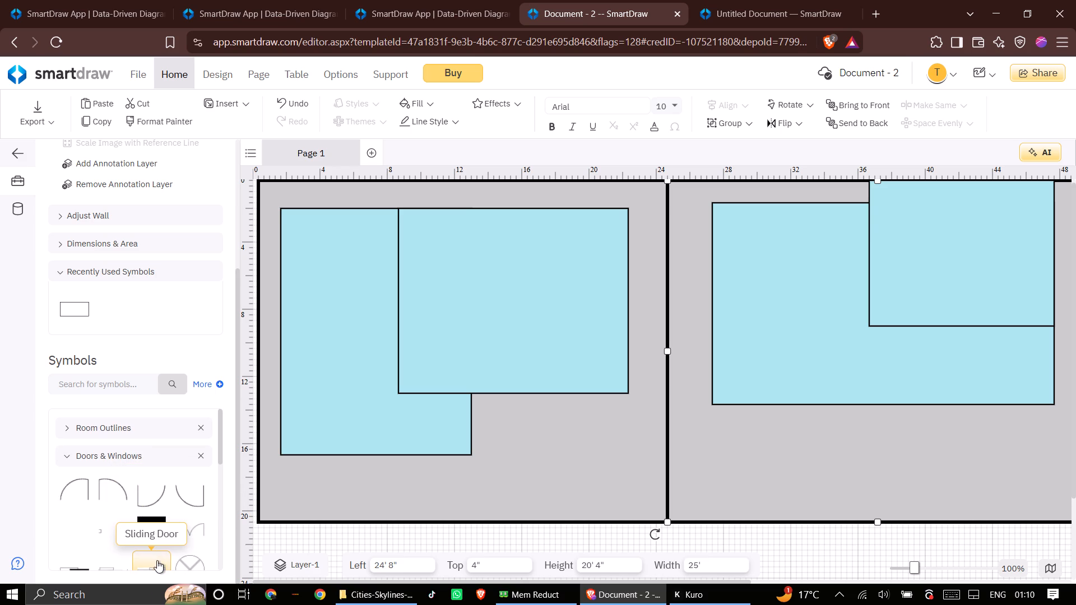
click(152, 557)
drag(152, 557, 339, 492)
drag(339, 492, 341, 471)
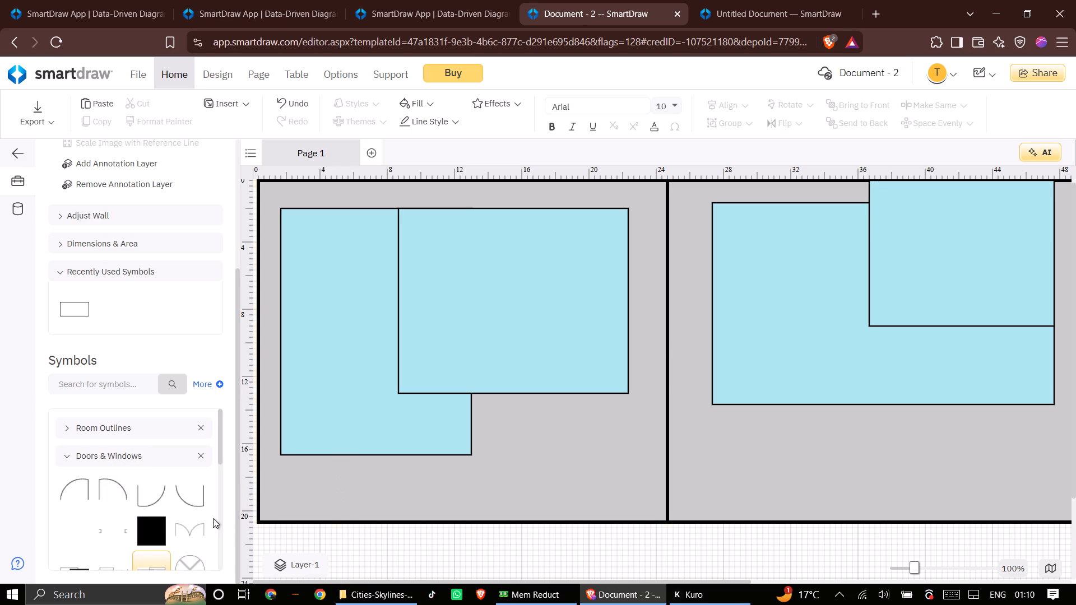
drag(146, 557, 360, 466)
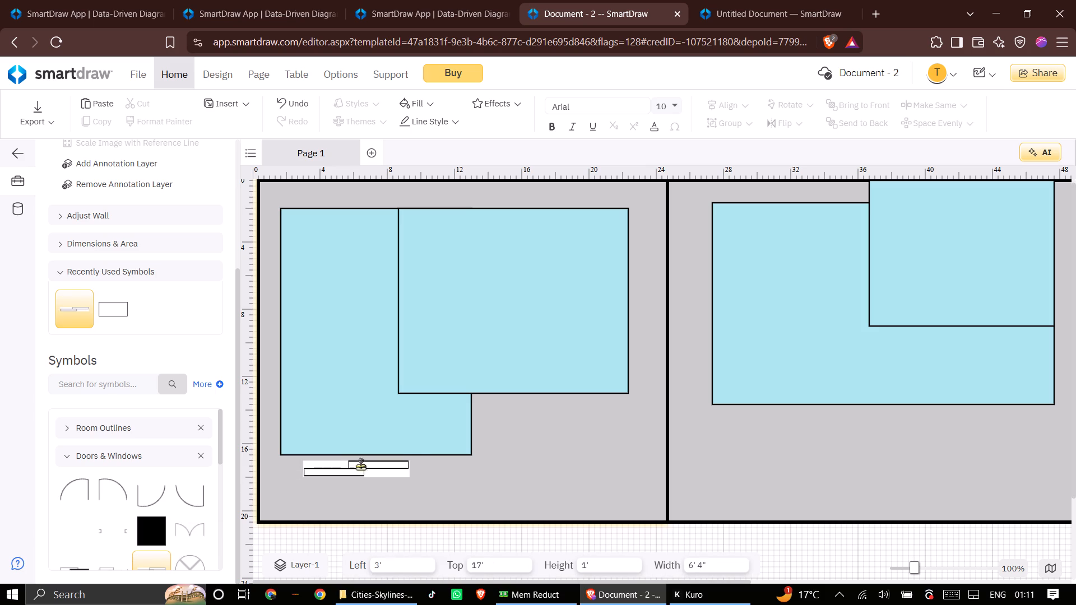
drag(360, 466, 545, 407)
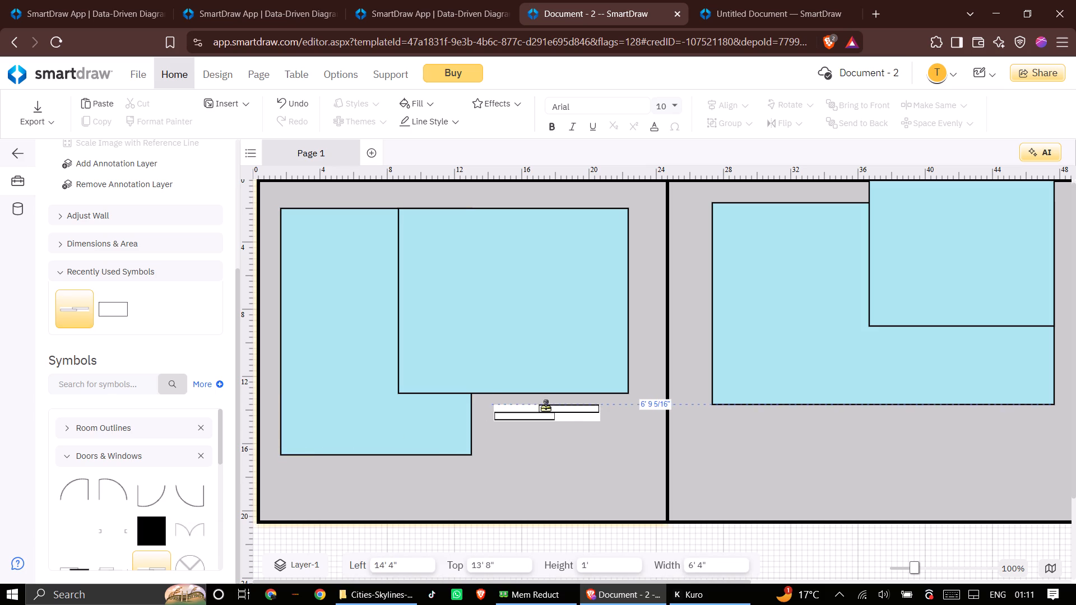
drag(545, 407, 545, 395)
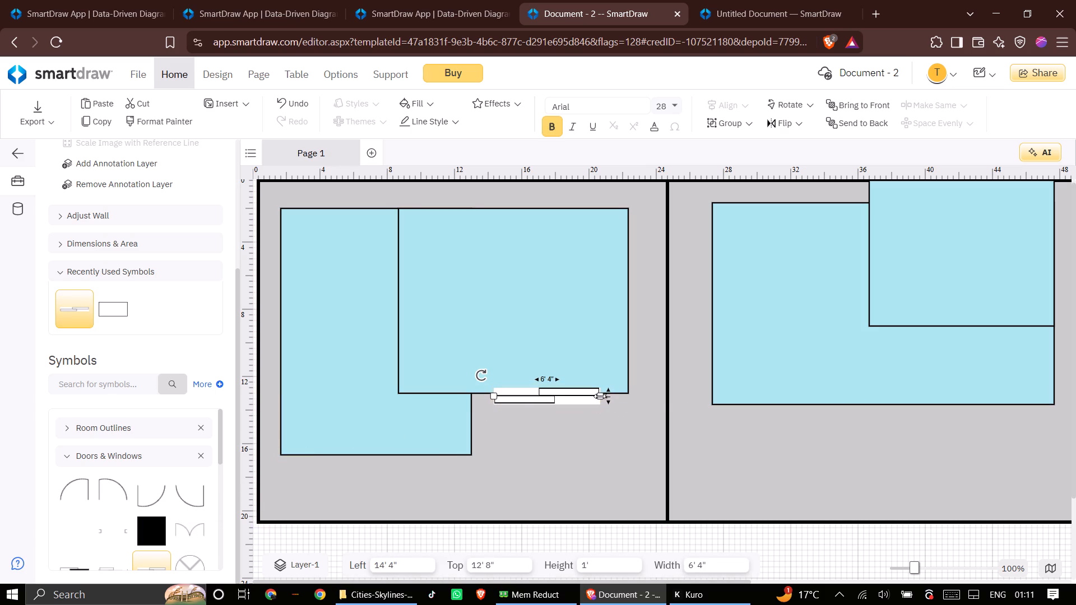
Shorten the sliding door to about 3' 4" wide and shift it along the room's bottom edge to about 18' 4" left.
drag(604, 394, 583, 396)
drag(538, 393, 559, 393)
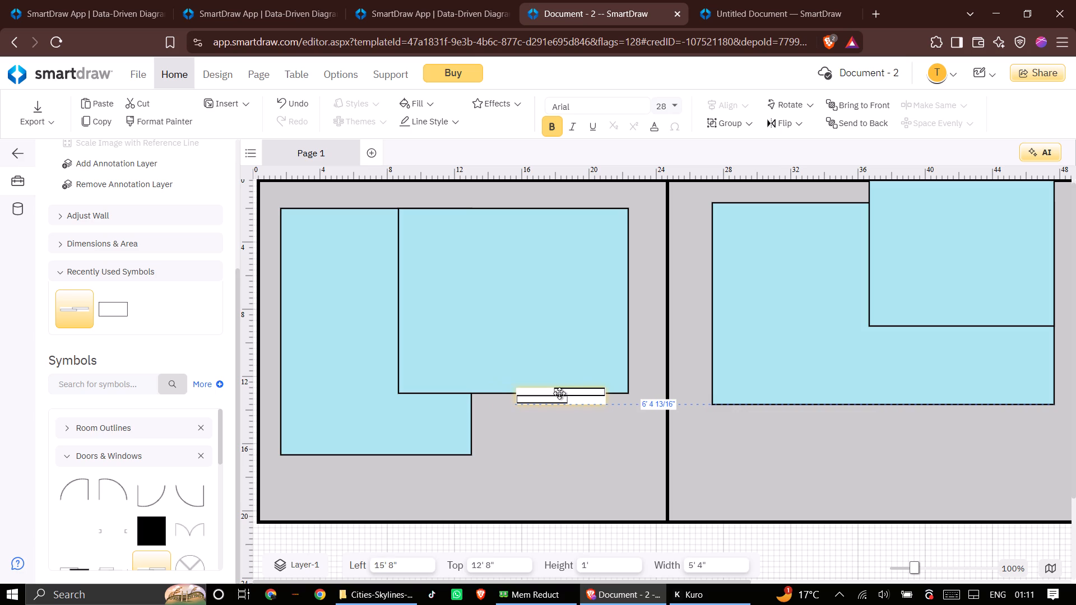
drag(559, 393, 554, 390)
drag(513, 397, 521, 398)
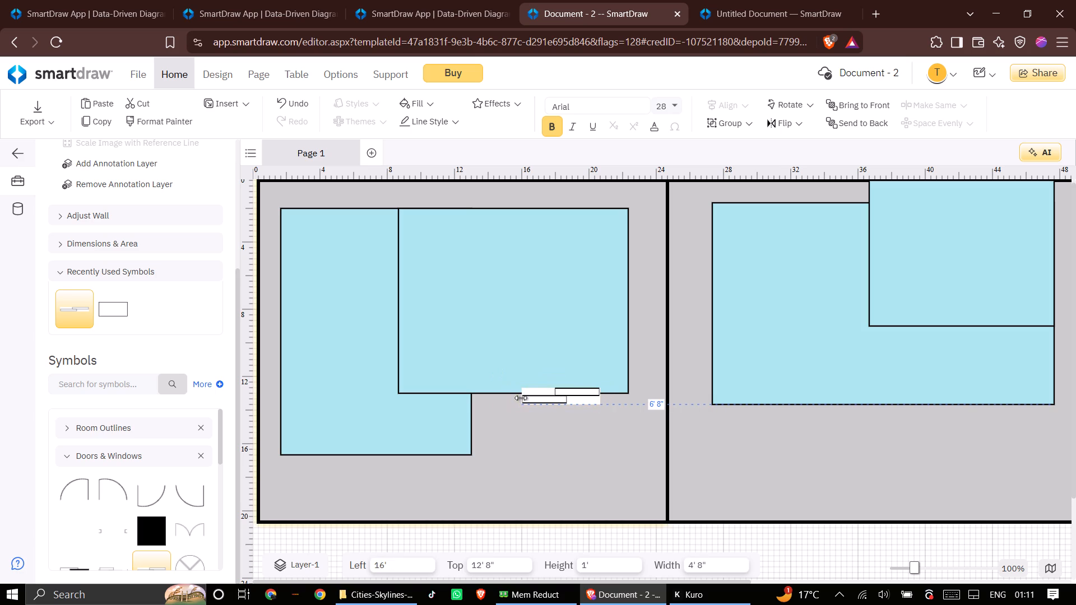
drag(521, 398, 542, 398)
drag(569, 397, 577, 397)
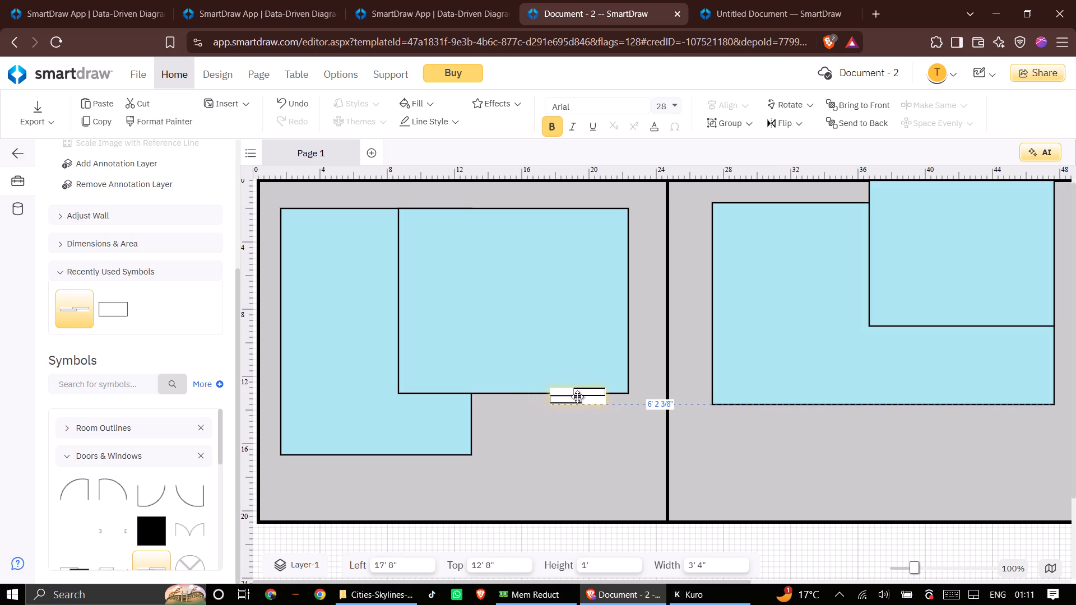
drag(577, 397, 584, 397)
Copy the sliding door onto the bottom edge of the second grey rectangle's large room, at about 43' left and 13' 4" top.
right_click(584, 394)
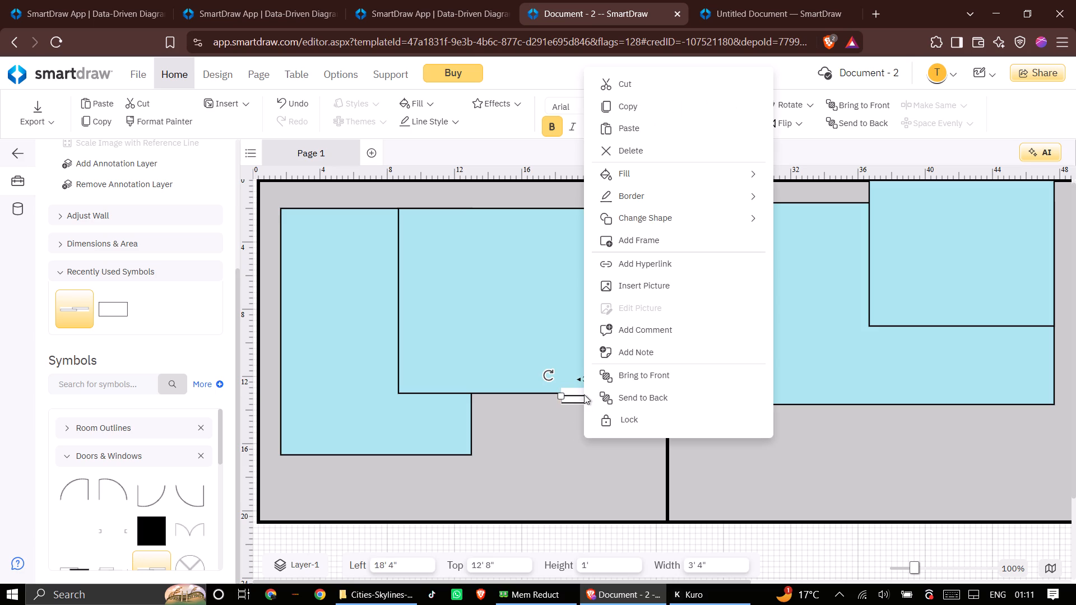
click(630, 115)
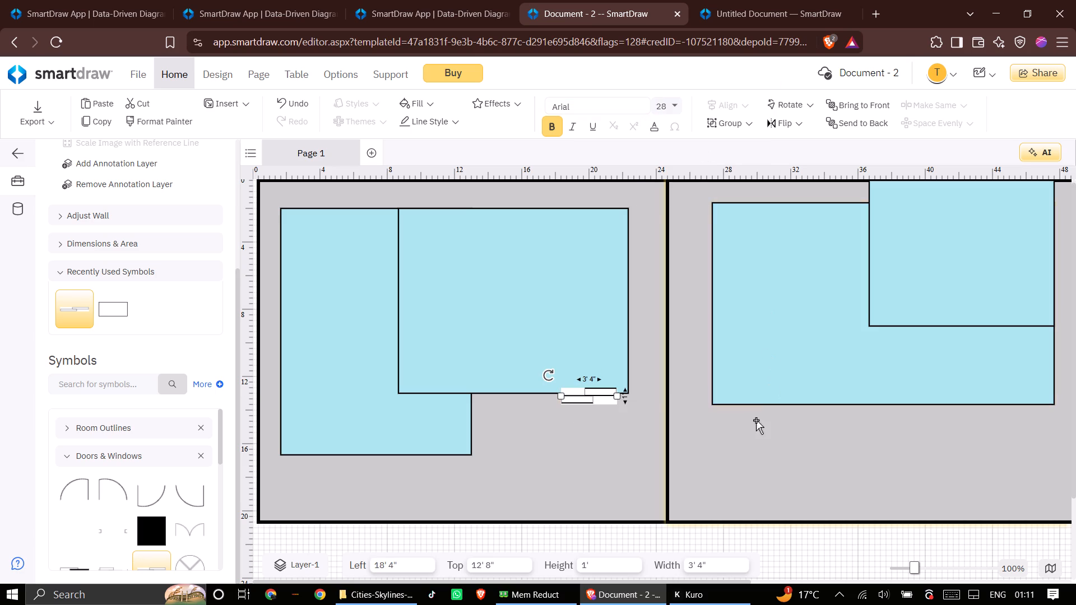
right_click(758, 417)
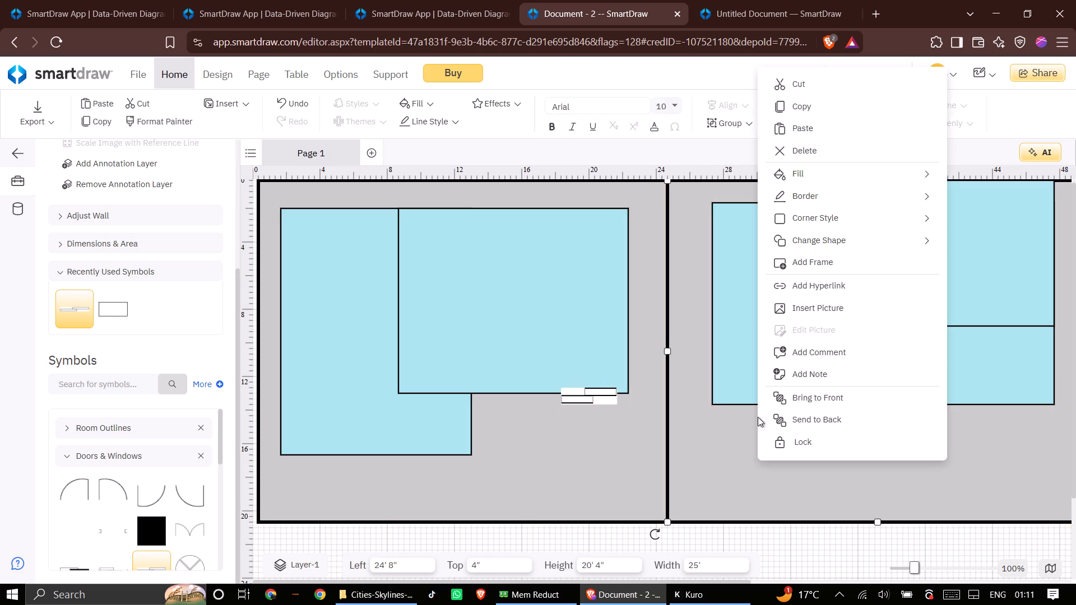
click(792, 130)
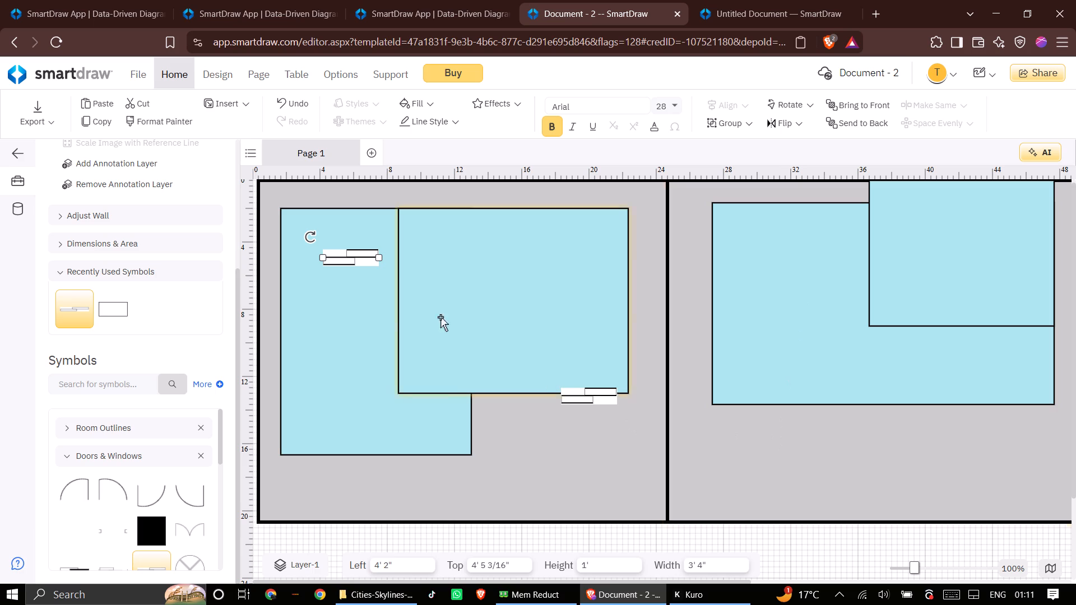
click(351, 255)
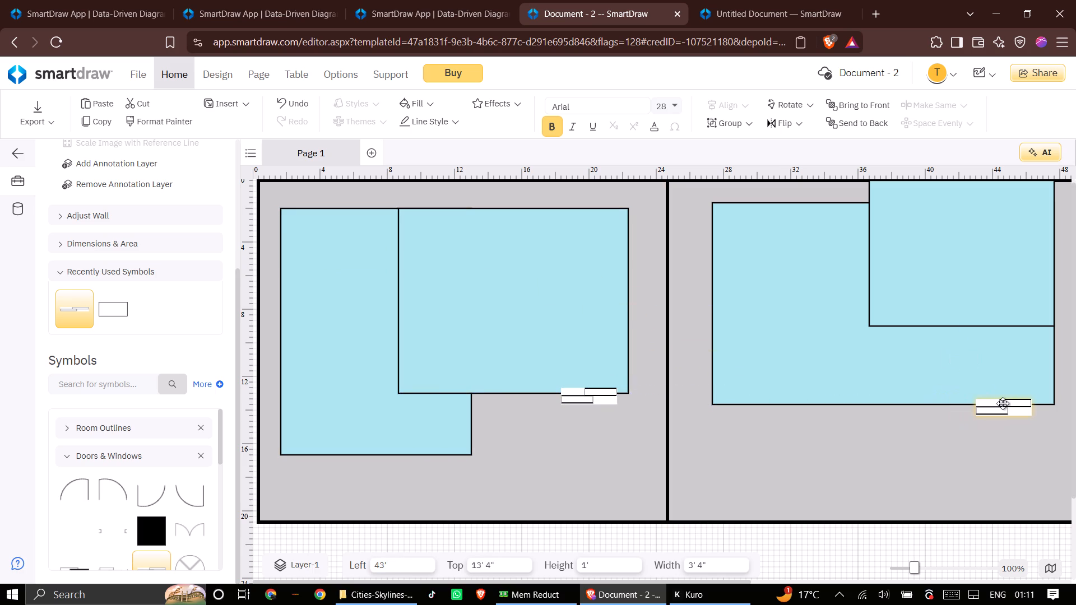
click(916, 450)
Place a Bay Window (30 Degree) symbol below the first grey rectangle's tall left room, at about 4' left and 17' 4" top.
scroll(830, 446, up, 1)
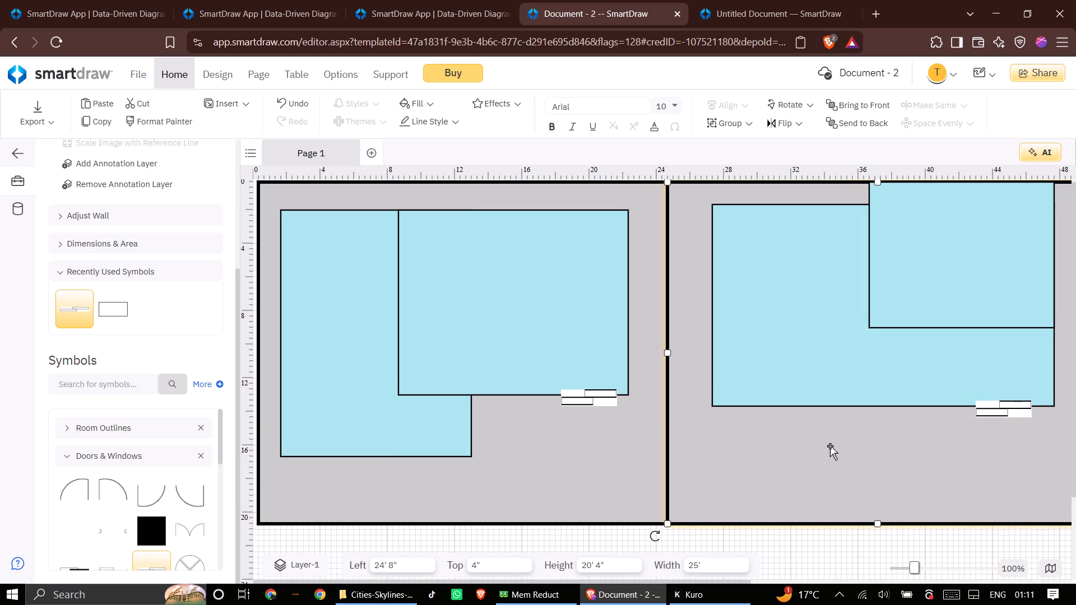
middle_drag(919, 478, 729, 488)
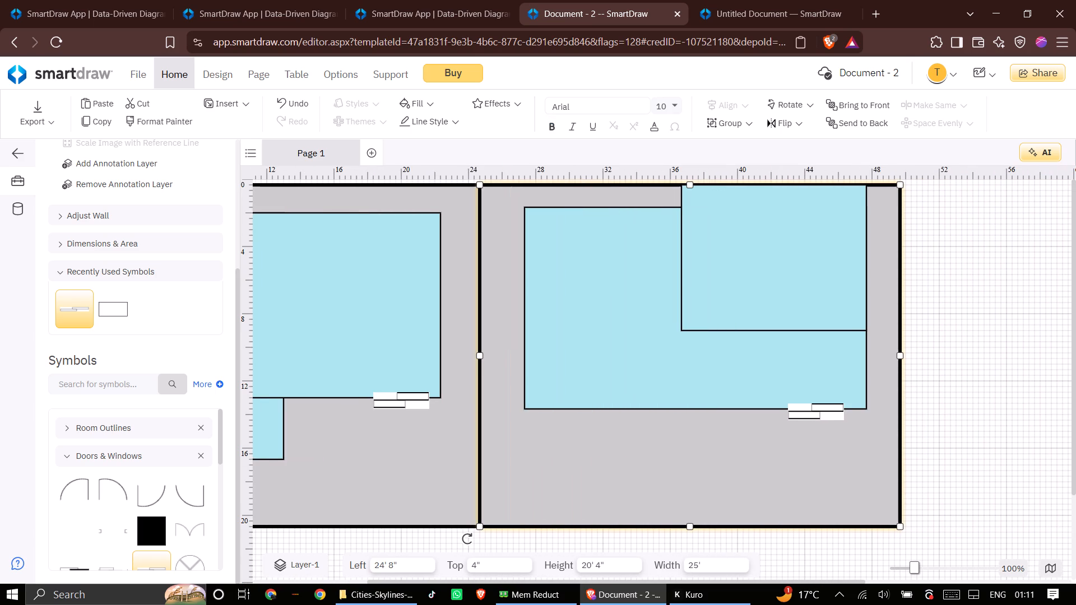
middle_drag(729, 488, 908, 480)
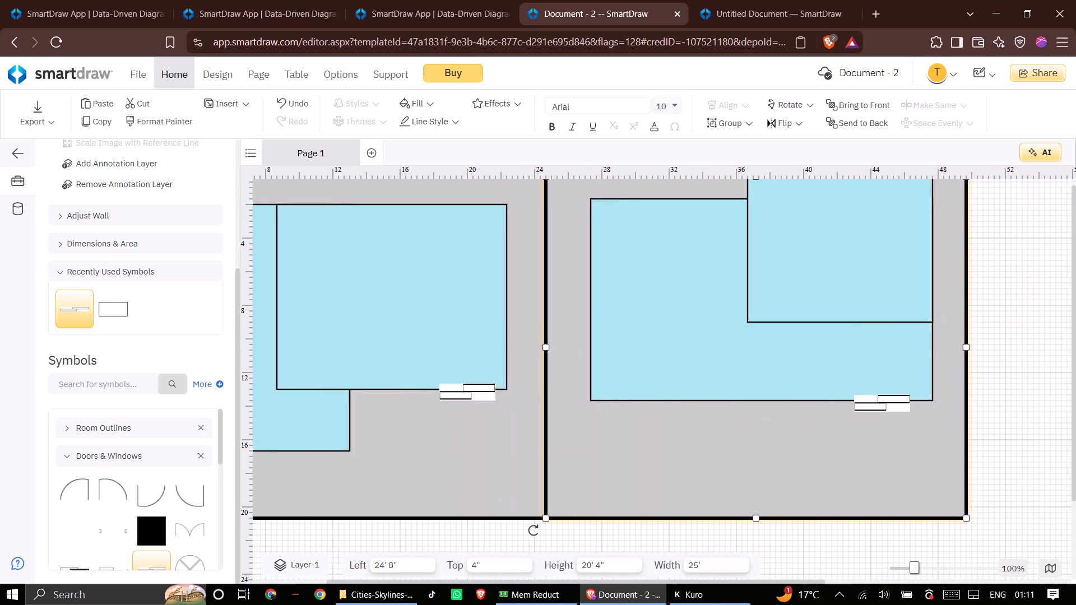
middle_drag(908, 480, 1075, 468)
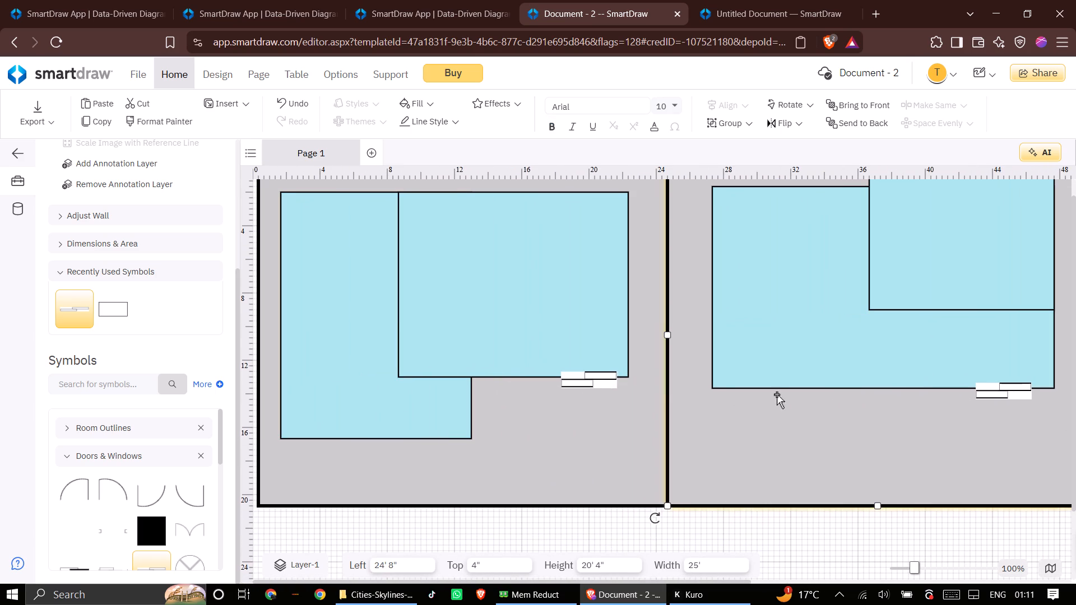
drag(219, 430, 219, 446)
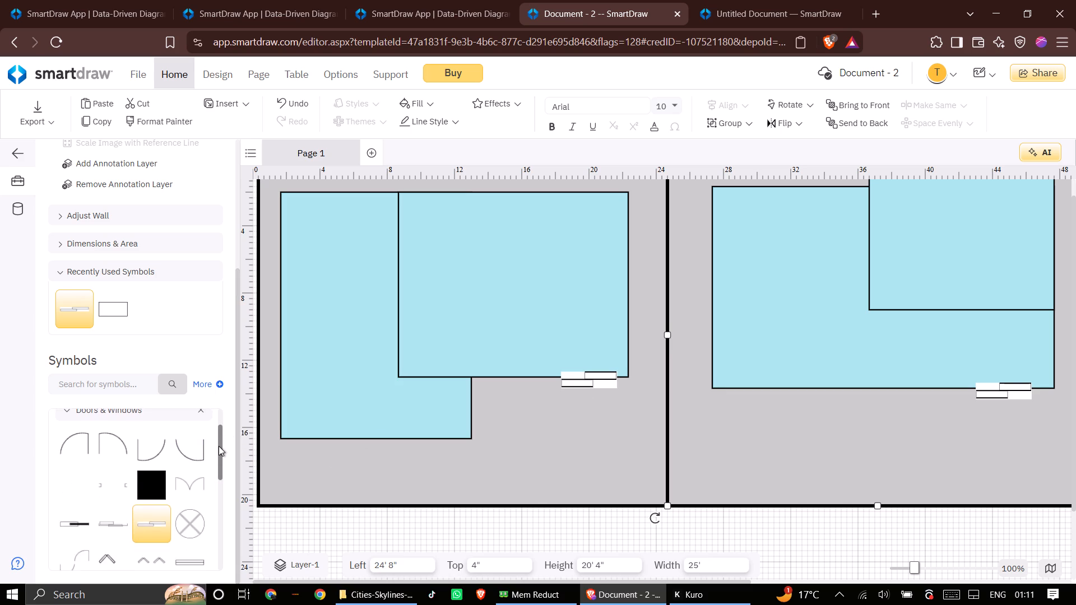
drag(219, 446, 219, 468)
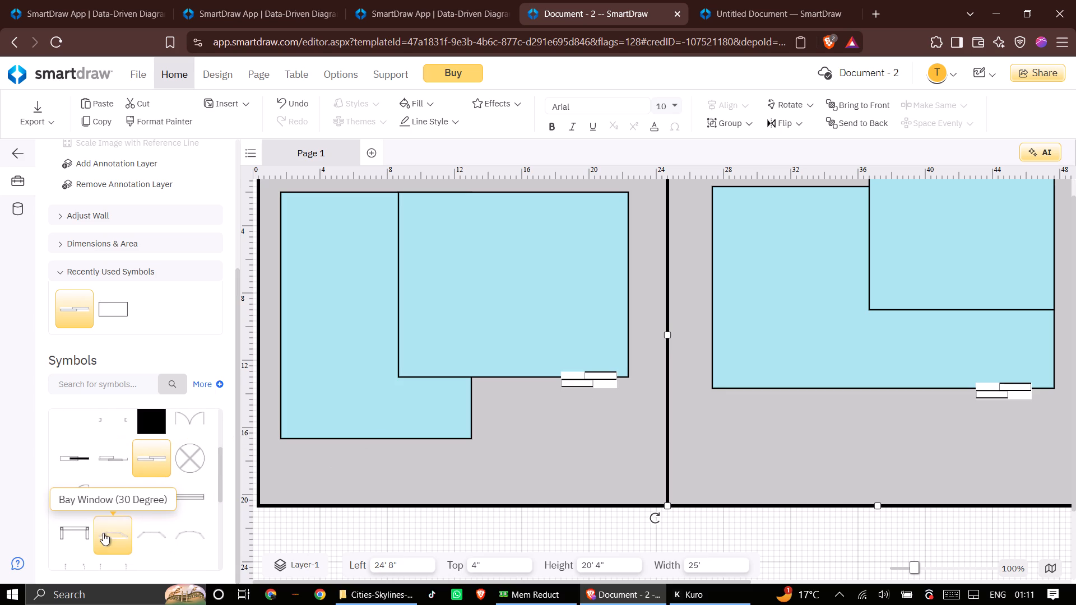
click(110, 530)
drag(110, 534, 184, 497)
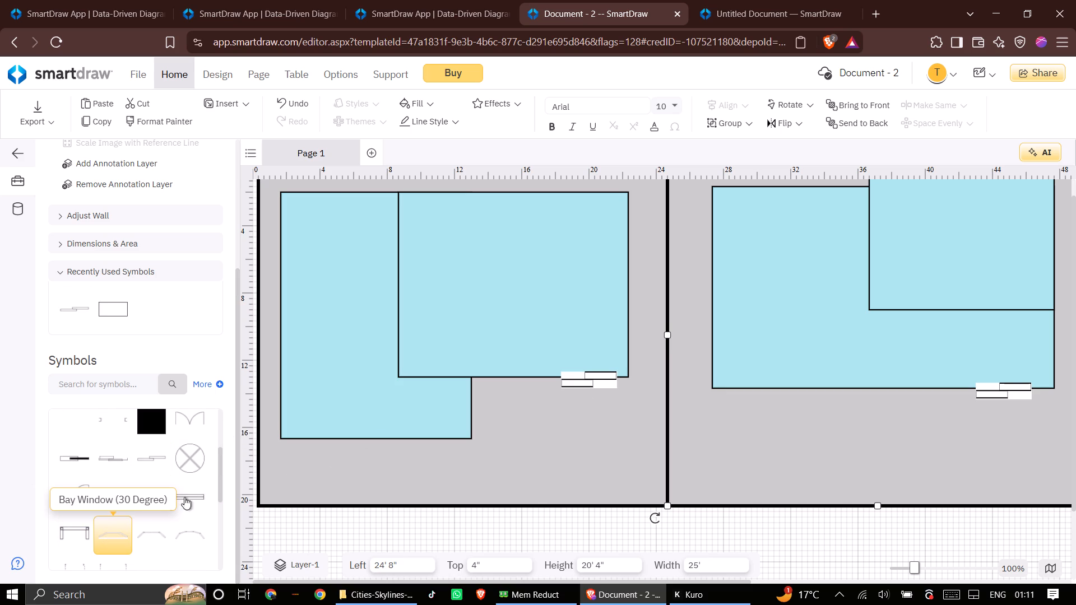
drag(184, 497, 421, 460)
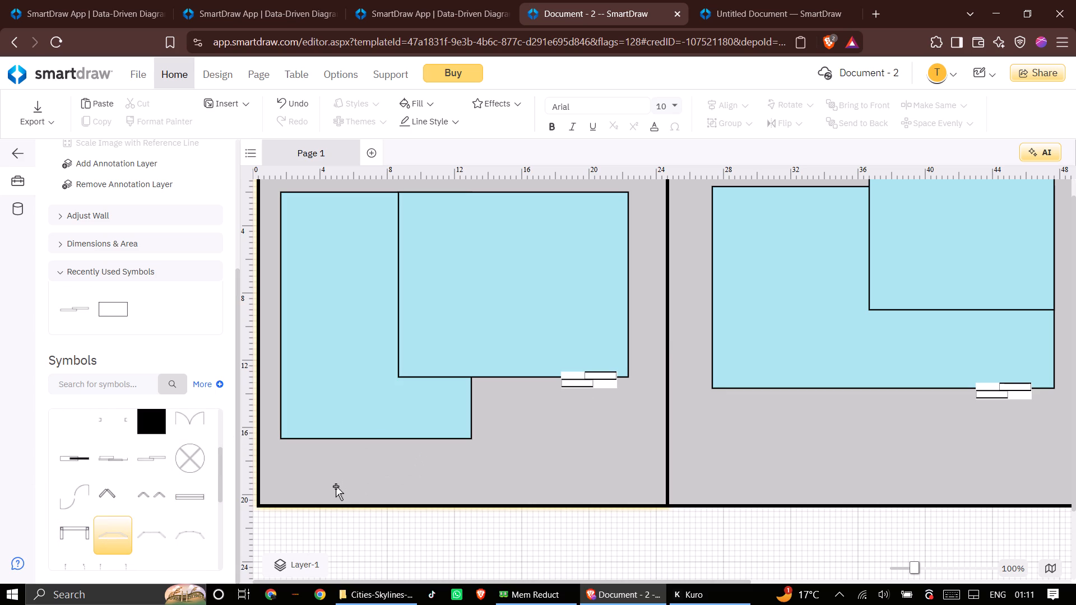
drag(106, 537, 380, 458)
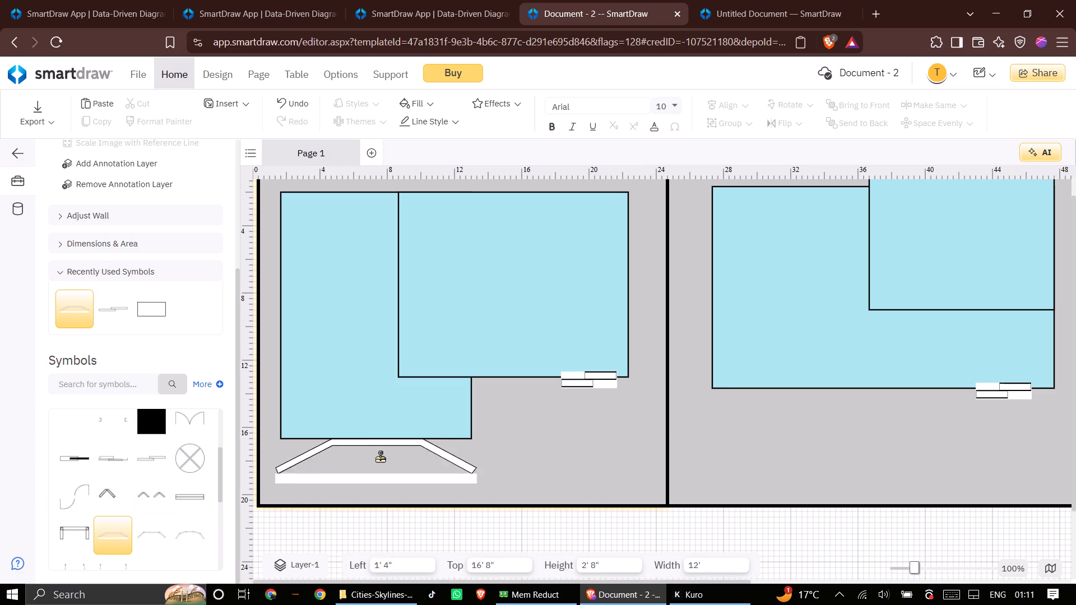
drag(380, 458, 419, 470)
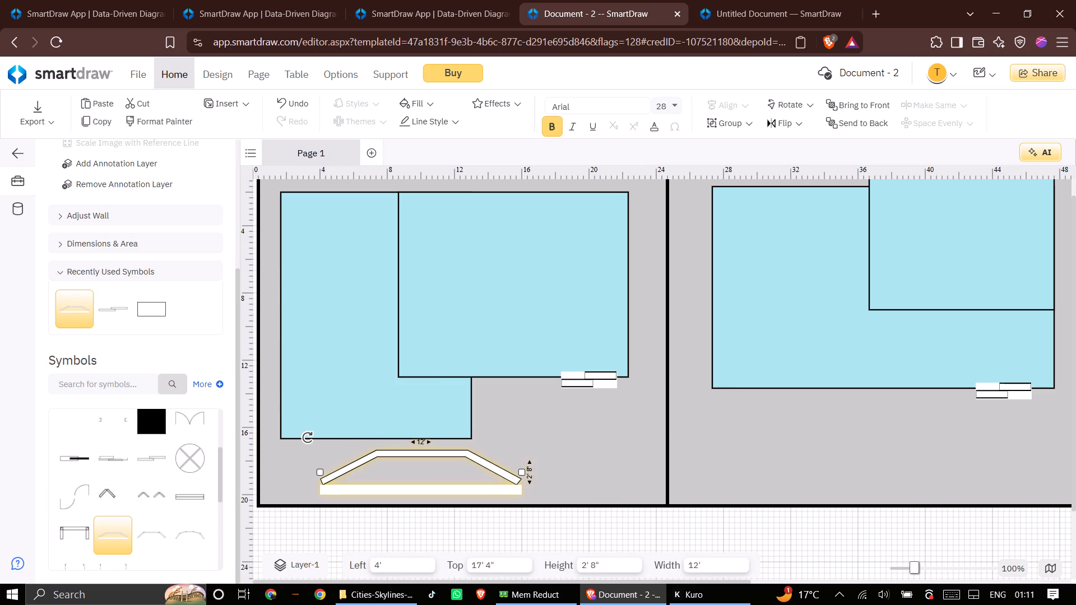
Narrow the bay window to about 8' wide, keeping its left end at 4'.
drag(529, 471, 497, 471)
drag(521, 474, 519, 474)
drag(519, 474, 452, 464)
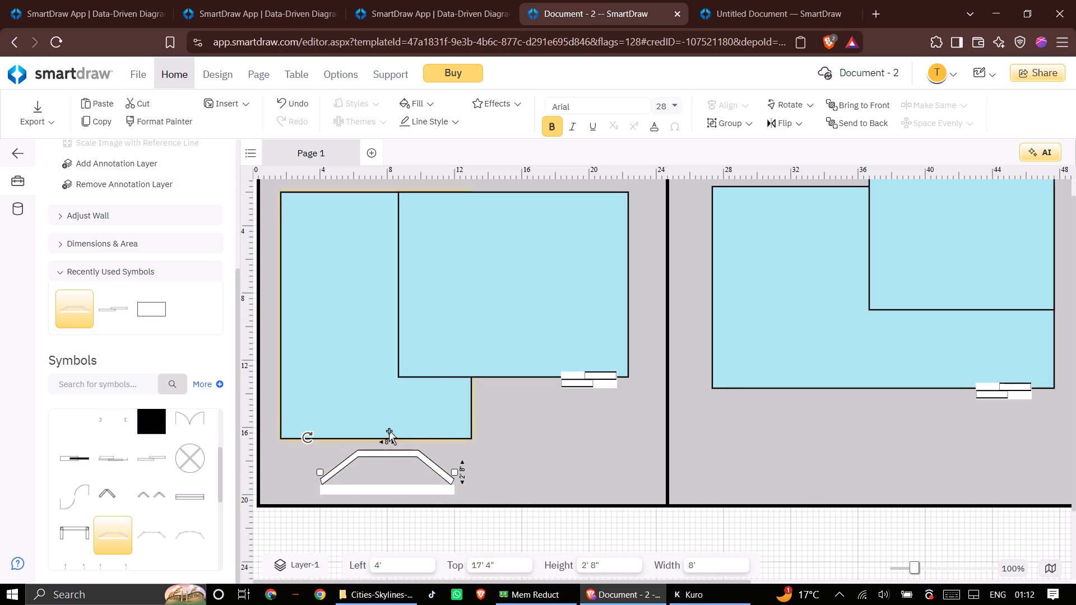
Narrow the bay window to about 3' 4" and fit it onto the bottom edge of the first grey rectangle's wide room, about 13' 4" left, 12' 8" top.
drag(320, 471, 346, 470)
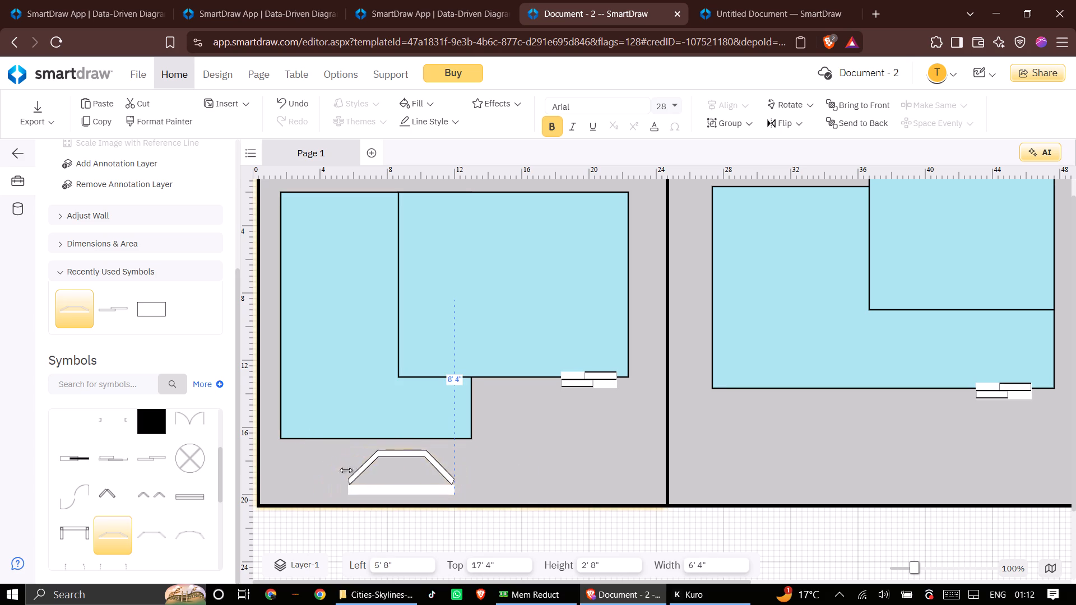
drag(346, 470, 355, 473)
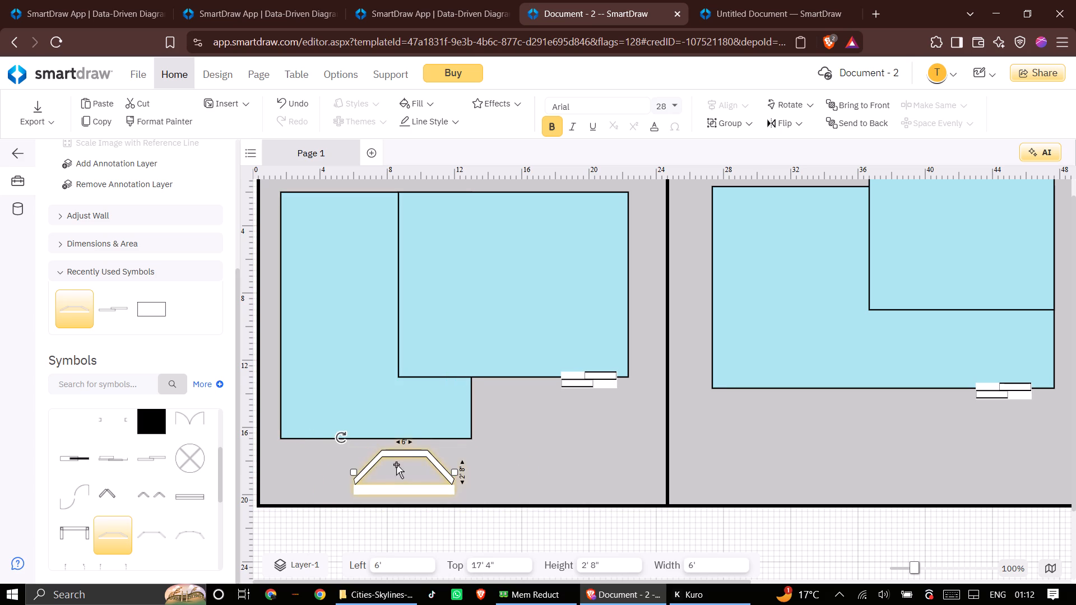
drag(405, 454, 358, 441)
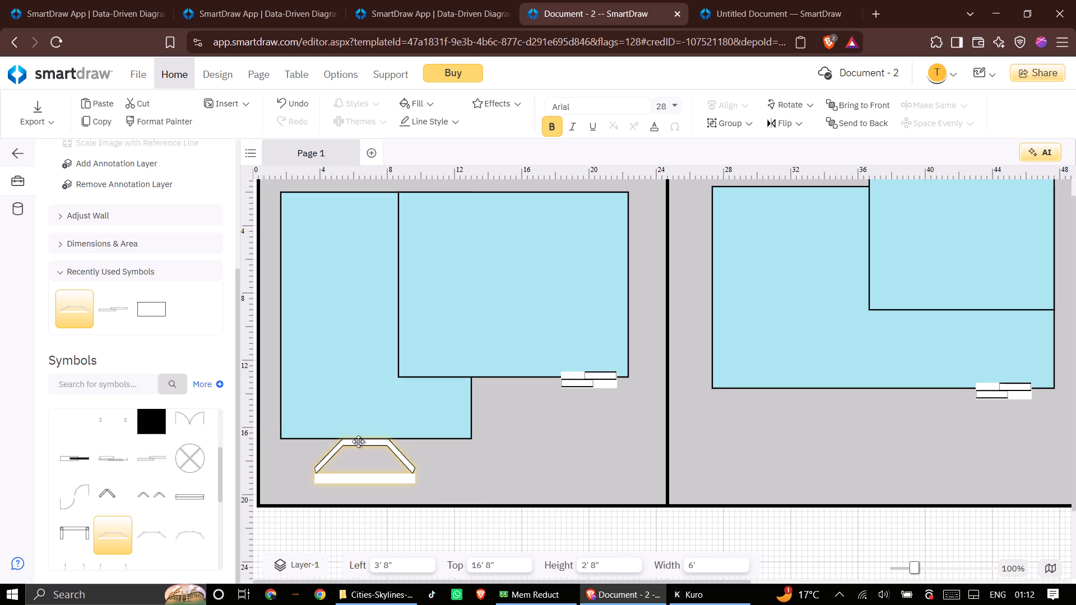
drag(358, 441, 358, 438)
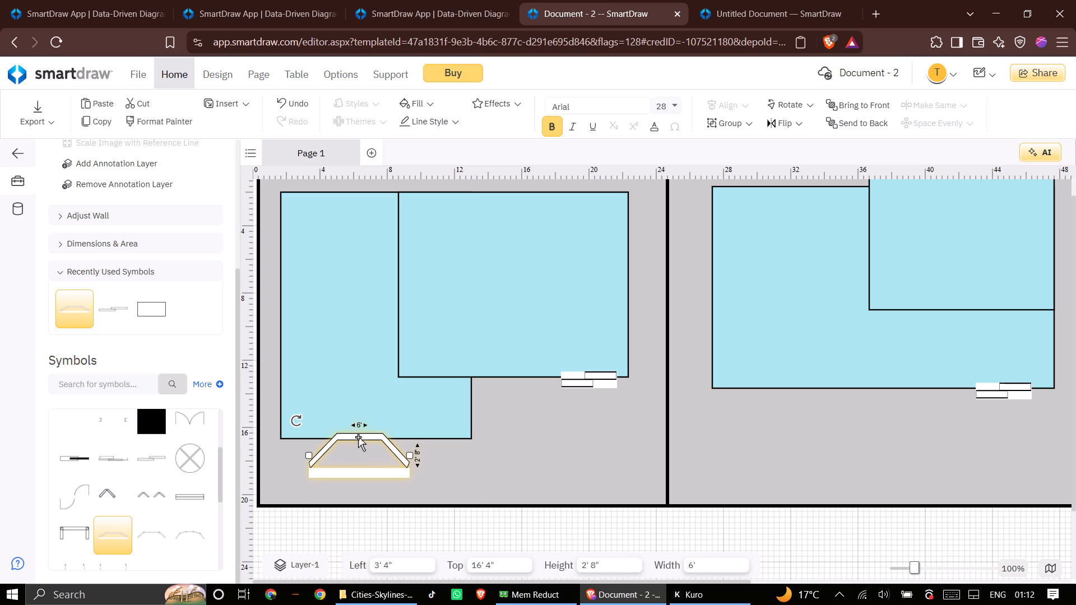
drag(358, 437, 519, 387)
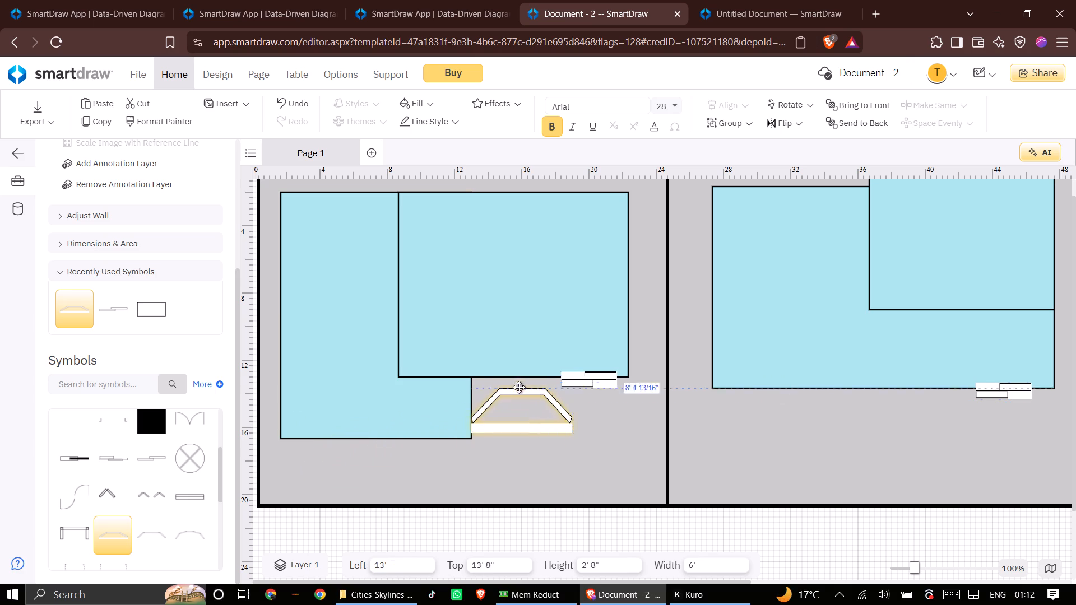
drag(519, 387, 508, 375)
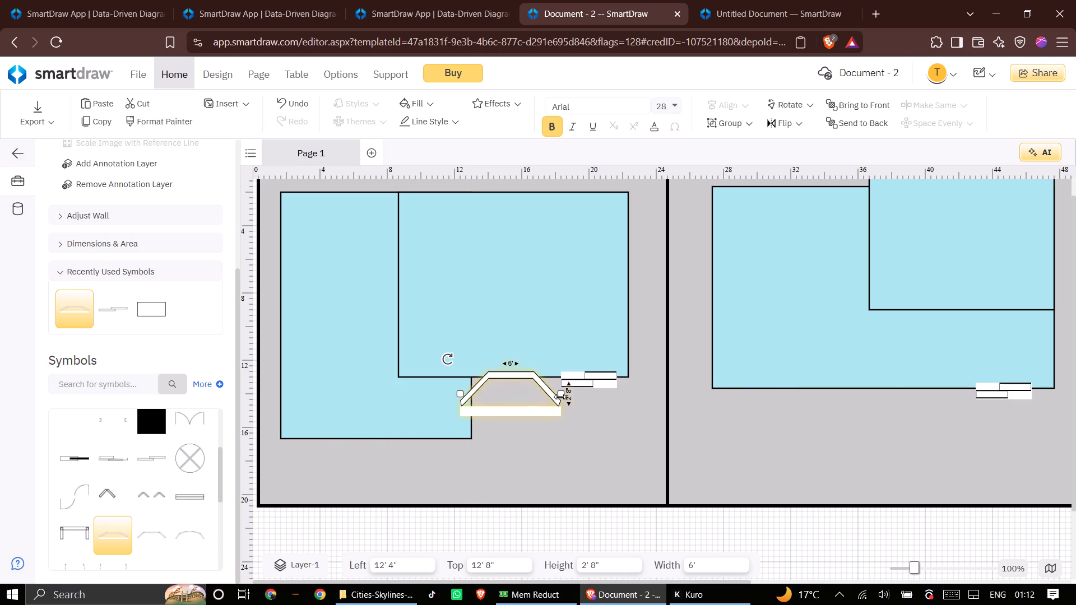
drag(560, 396, 512, 395)
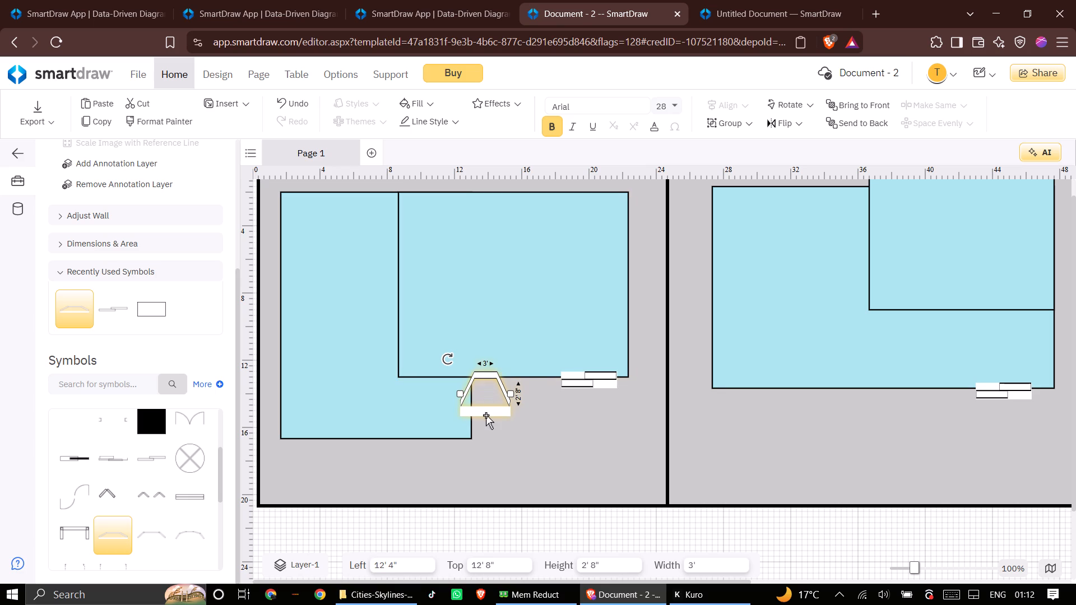
drag(486, 412, 507, 413)
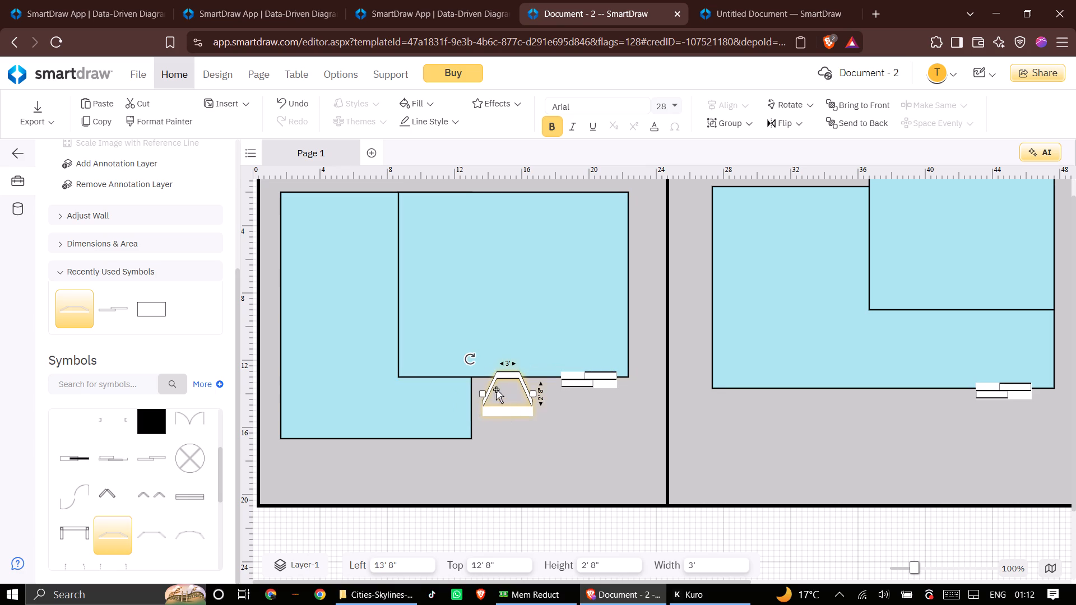
click(483, 394)
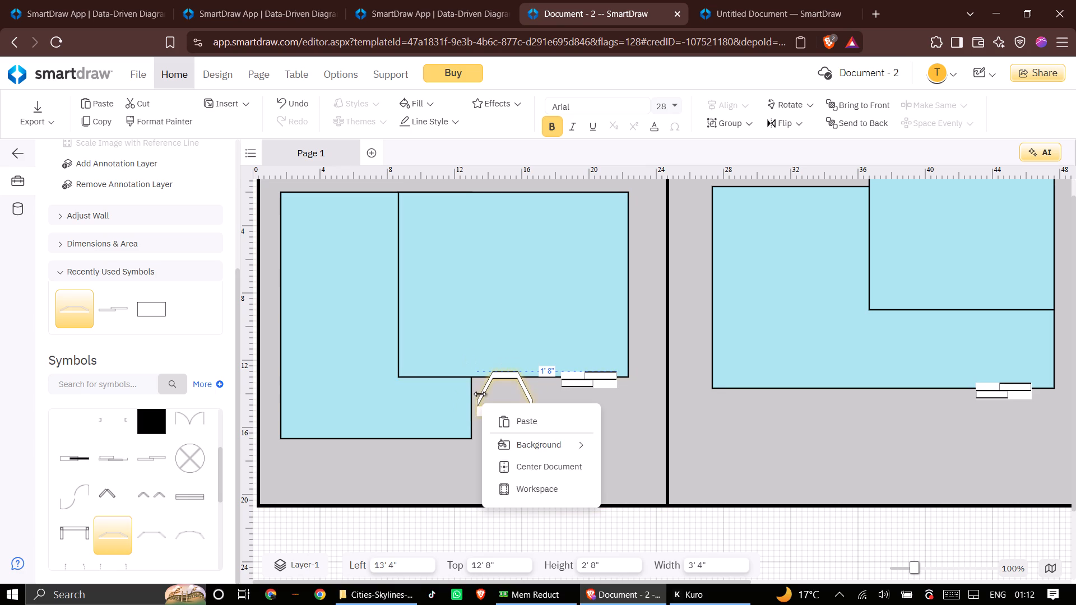
click(539, 459)
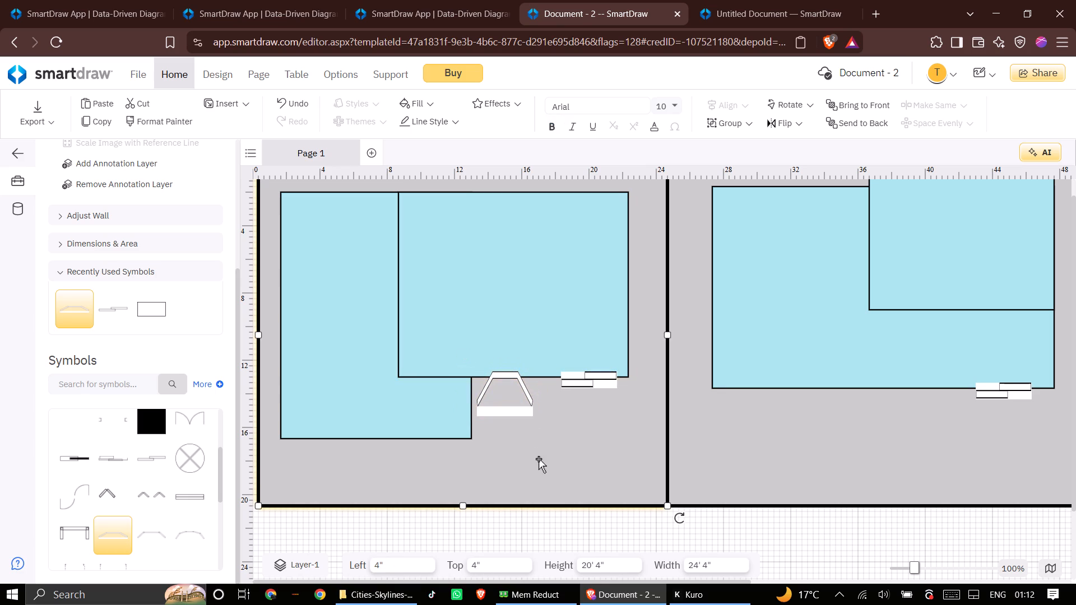
Paste another sliding door onto the top edge of the first grey rectangle's tall room, at about 3' 4" left and 1' 8" top.
click(515, 386)
right_click(512, 379)
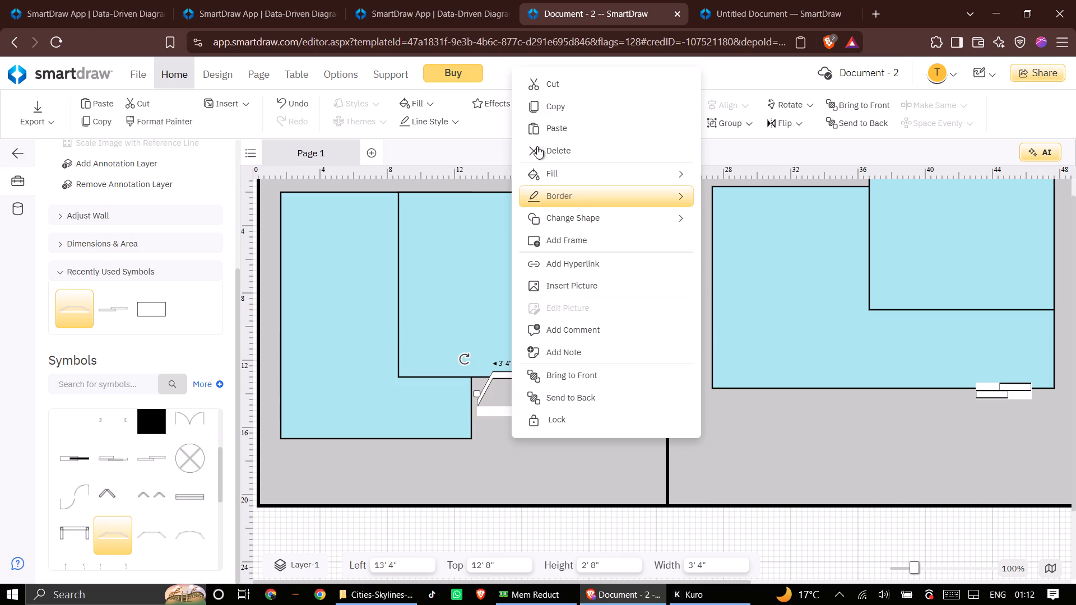
click(542, 118)
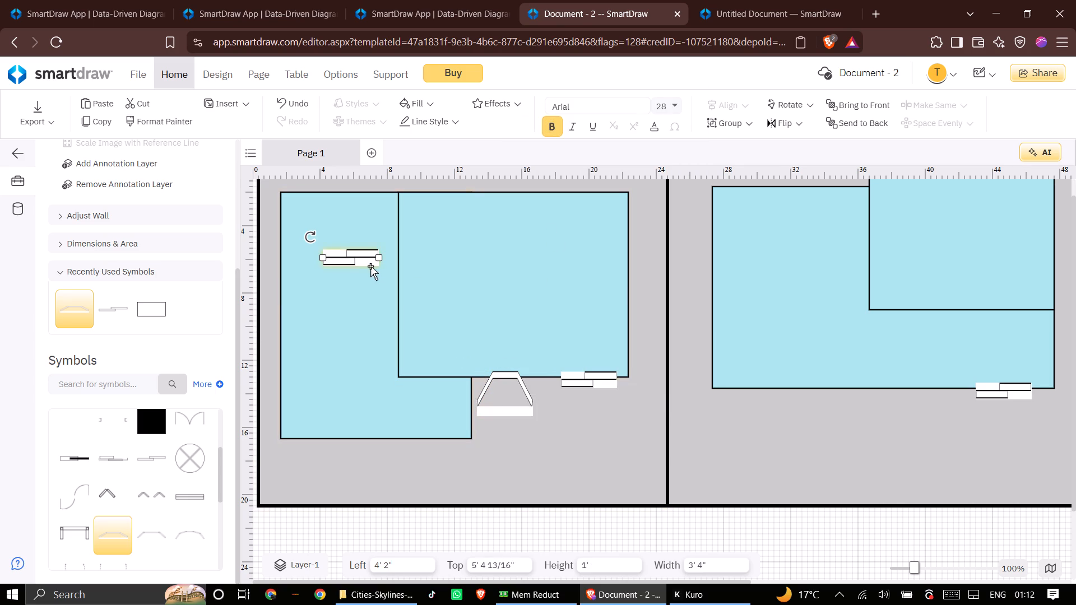
drag(362, 258, 354, 212)
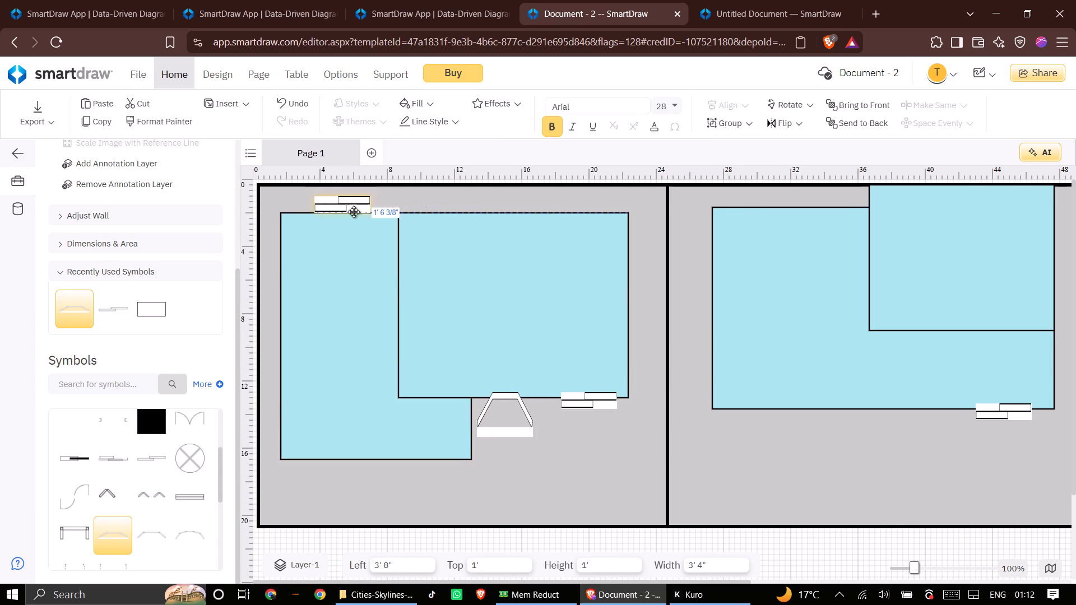
drag(354, 212, 346, 218)
click(346, 218)
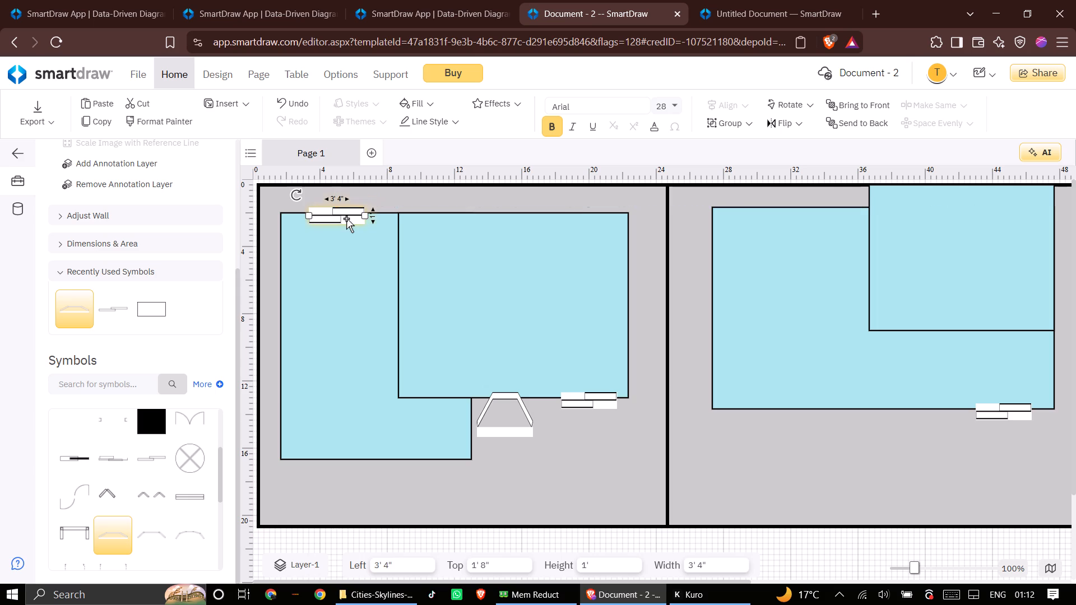
Copy the bay window onto the bottom edge of the second grey rectangle's large room, at about 31' left and 13' 4" top.
click(517, 339)
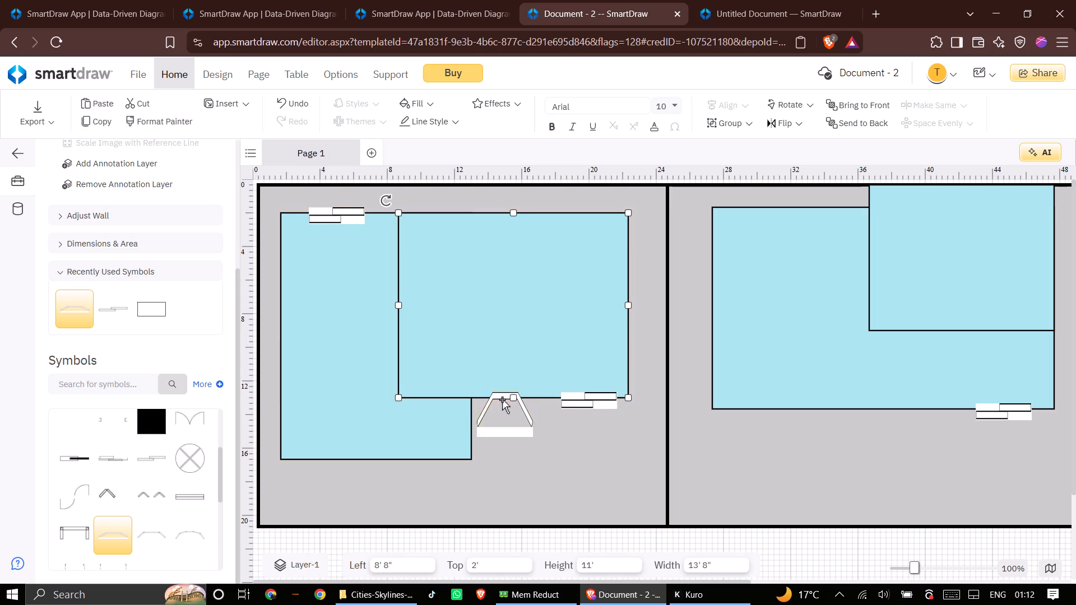
click(498, 398)
right_click(502, 396)
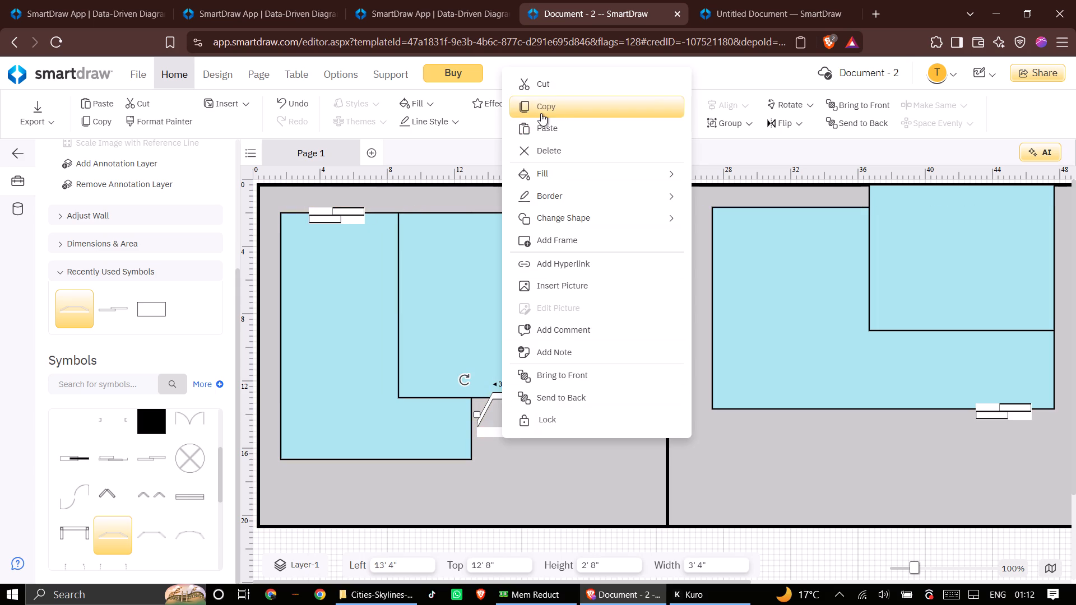
click(541, 113)
right_click(719, 353)
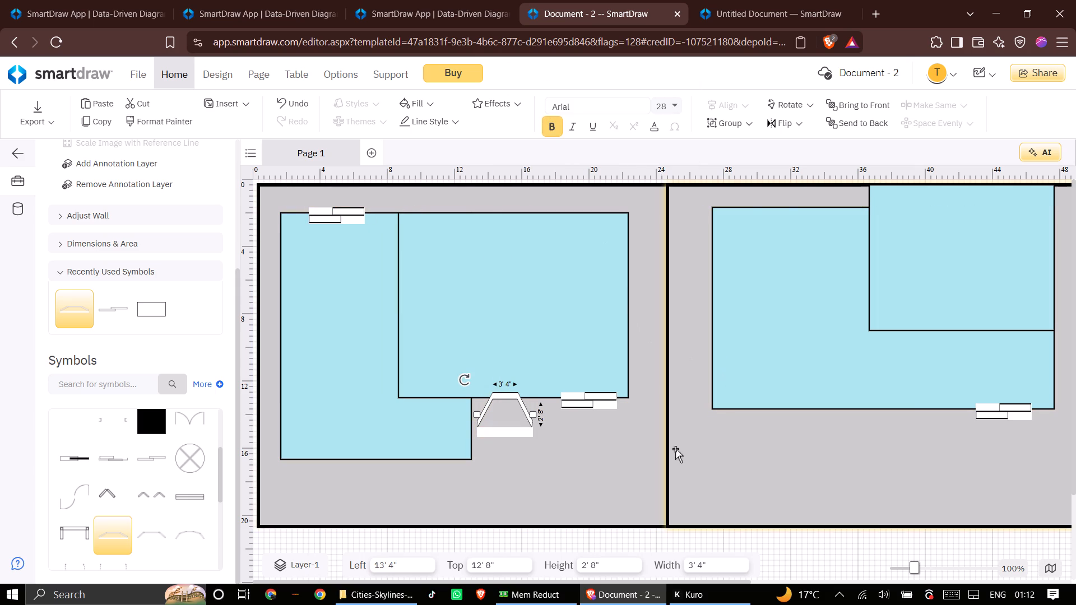
right_click(721, 445)
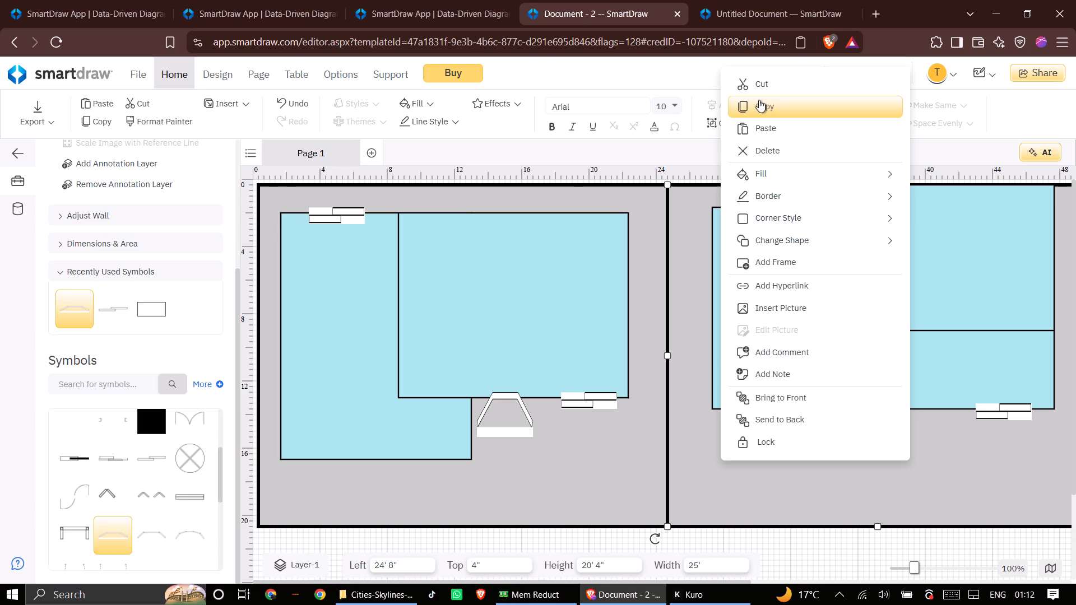
click(779, 124)
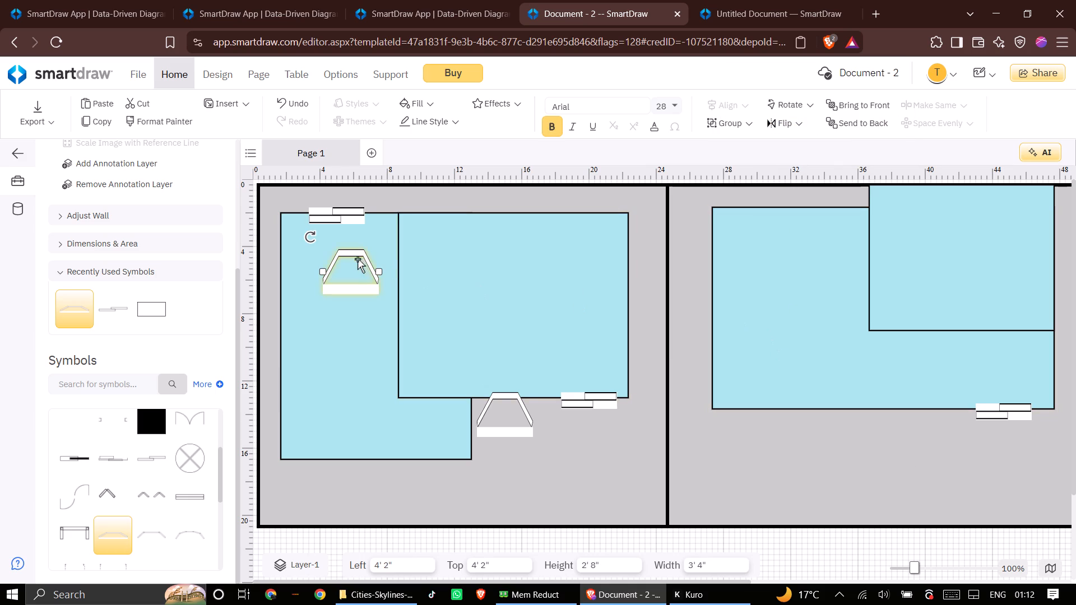
drag(350, 259, 806, 406)
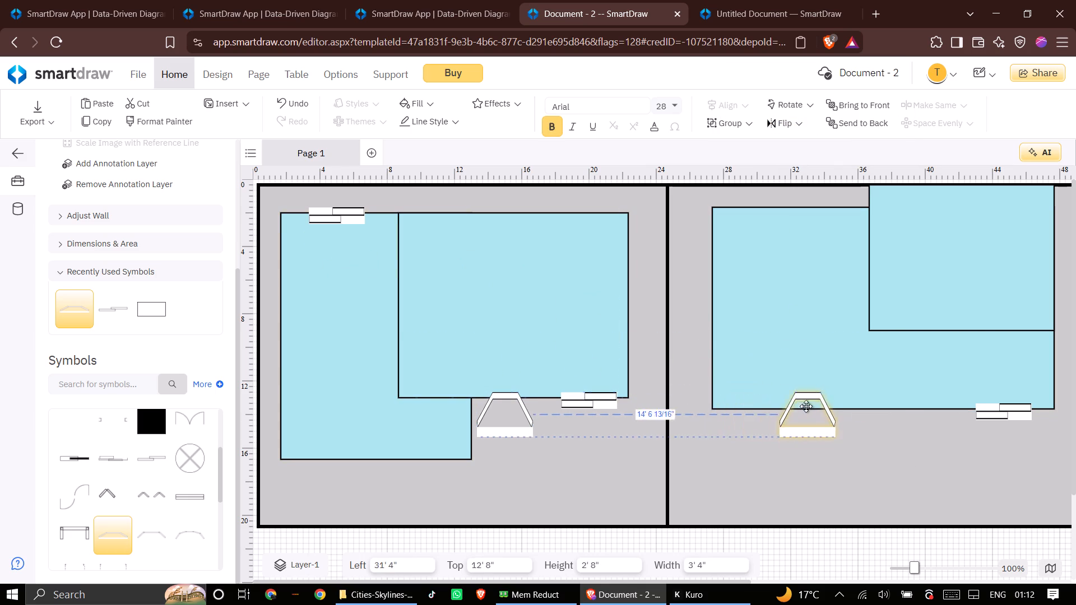
drag(806, 406, 779, 412)
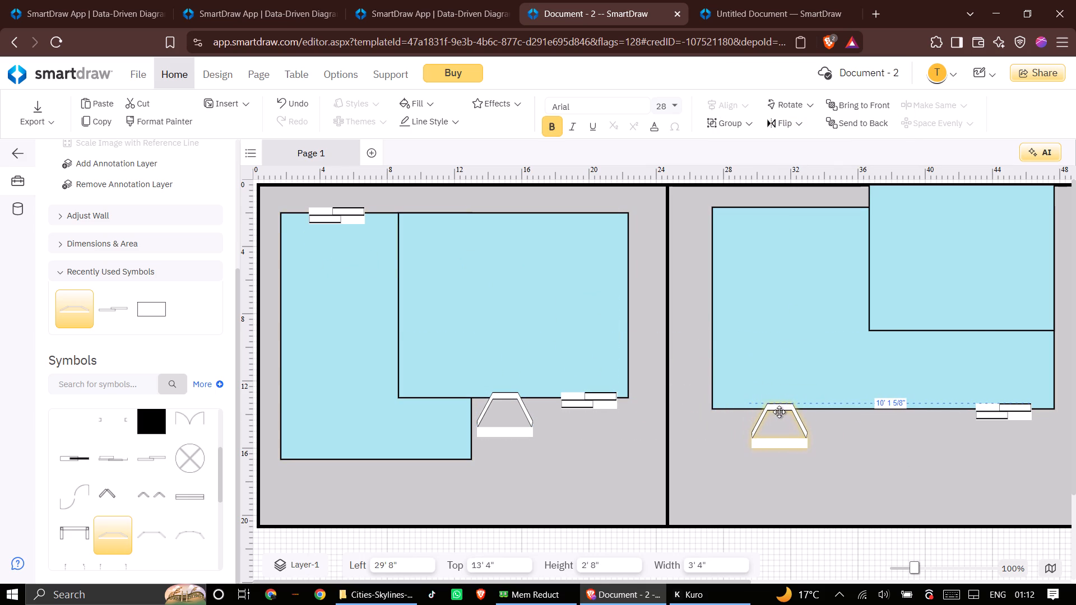
drag(779, 412, 799, 413)
click(795, 470)
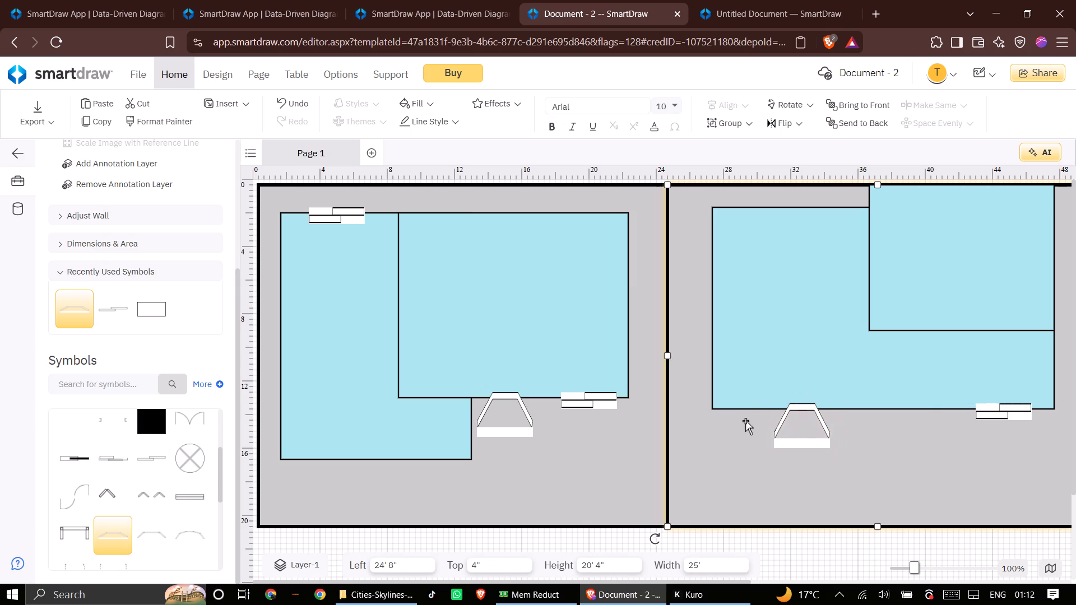
Paste another bay window, rotate it 90° clockwise and fit it onto the left edge of the second grey rectangle's large room.
right_drag(745, 421, 739, 421)
click(774, 132)
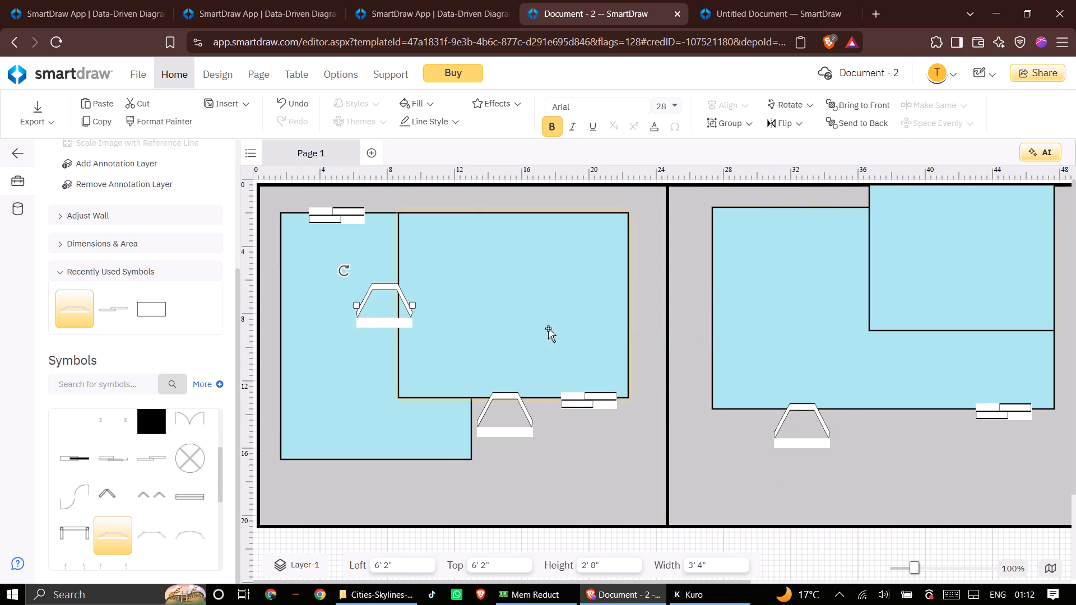
drag(382, 289, 692, 315)
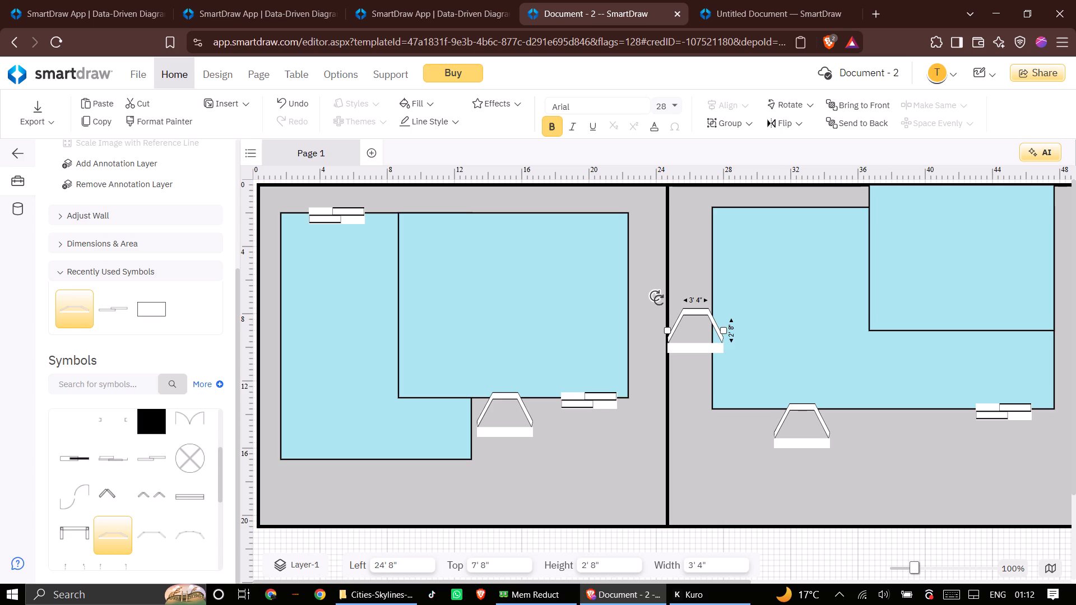
drag(658, 297, 734, 285)
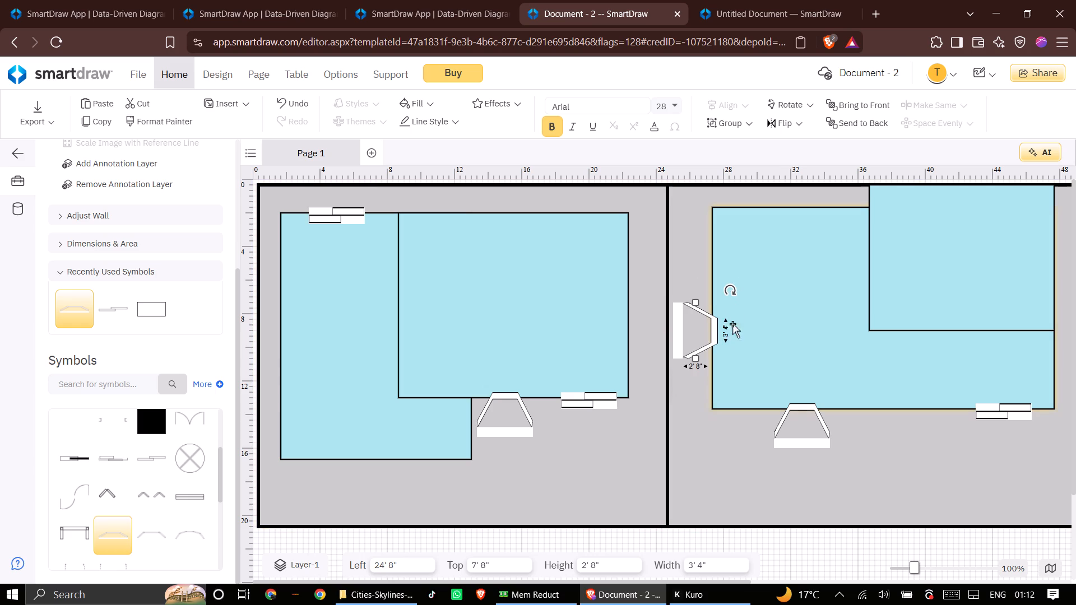
drag(716, 327, 715, 287)
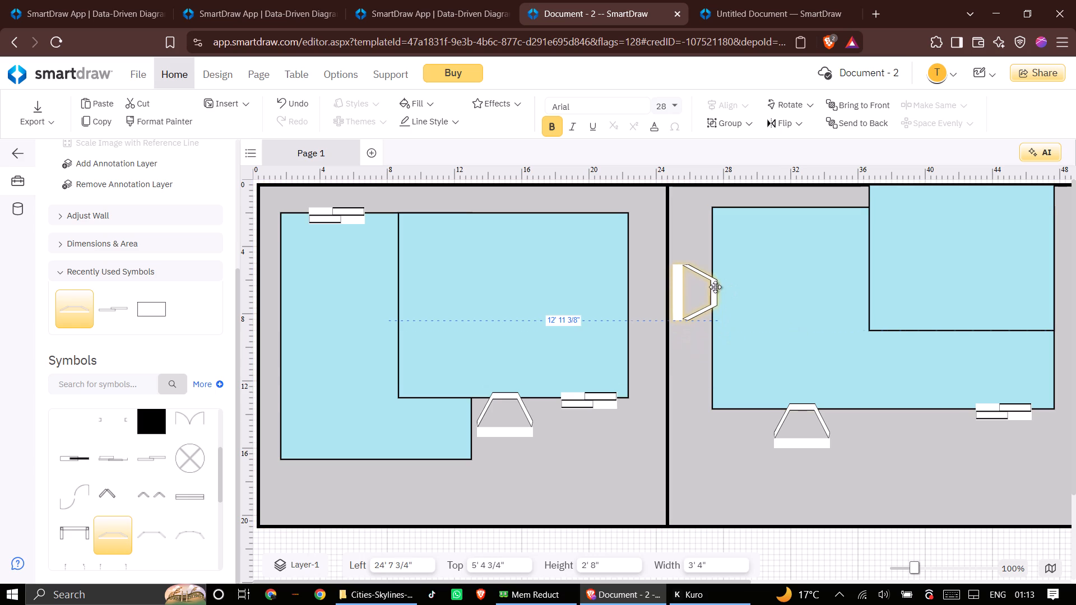
drag(715, 287, 715, 286)
click(715, 408)
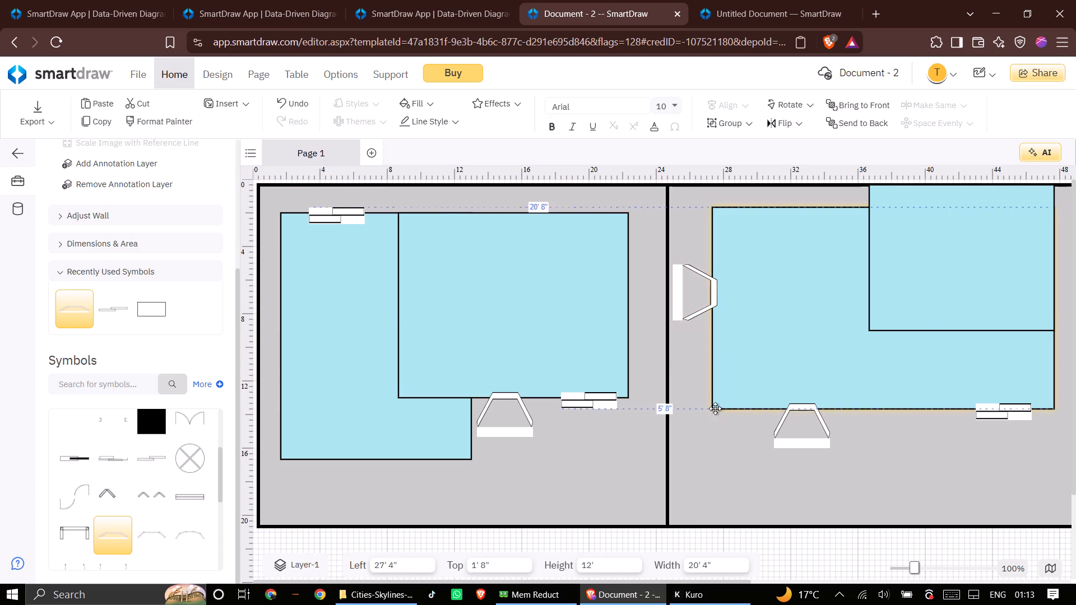
Paste another bay window, rotate it 90° counterclockwise and fit it onto the right edge of the second grey rectangle's upper-right room.
right_click(719, 458)
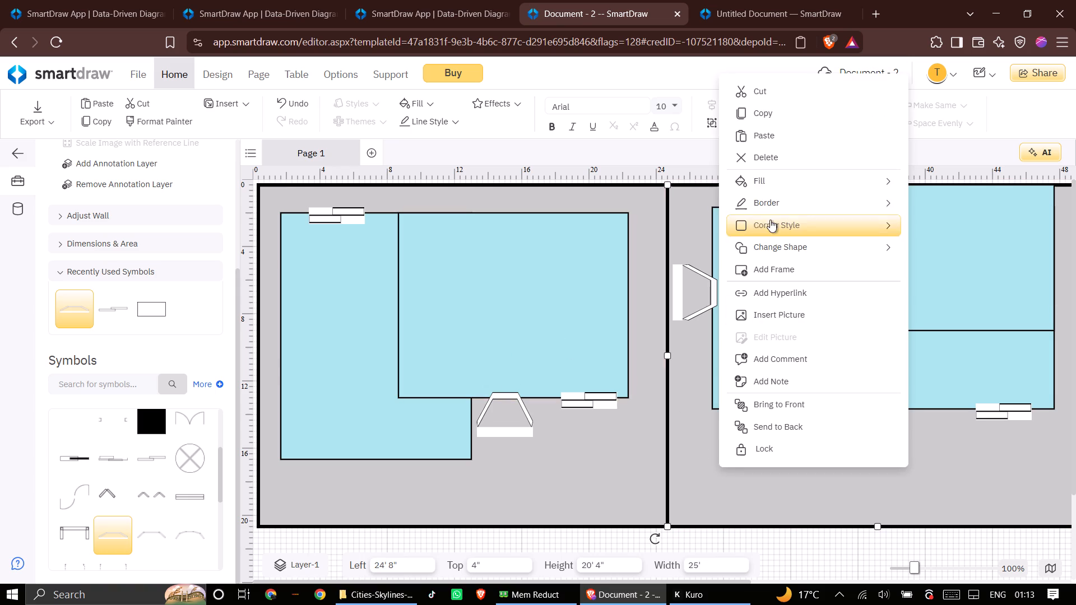
click(770, 143)
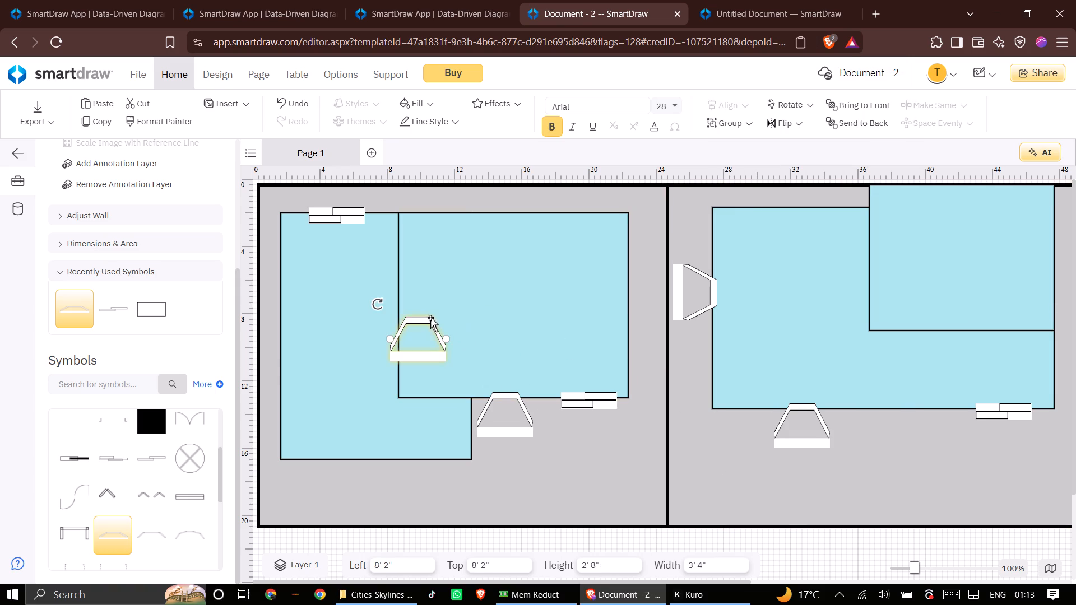
drag(418, 318, 920, 316)
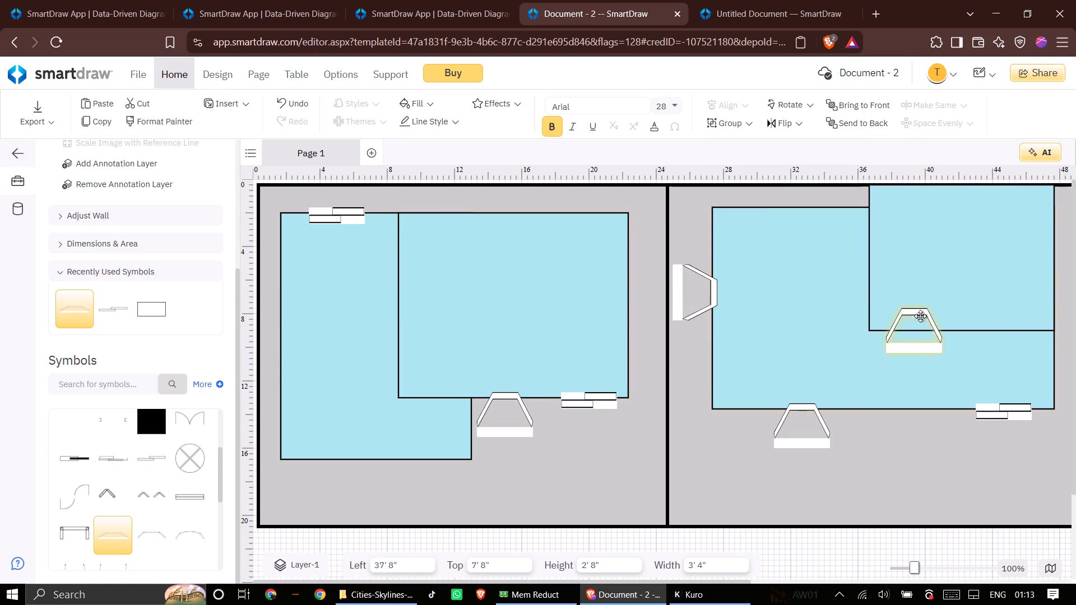
drag(920, 316, 912, 315)
drag(873, 302, 875, 357)
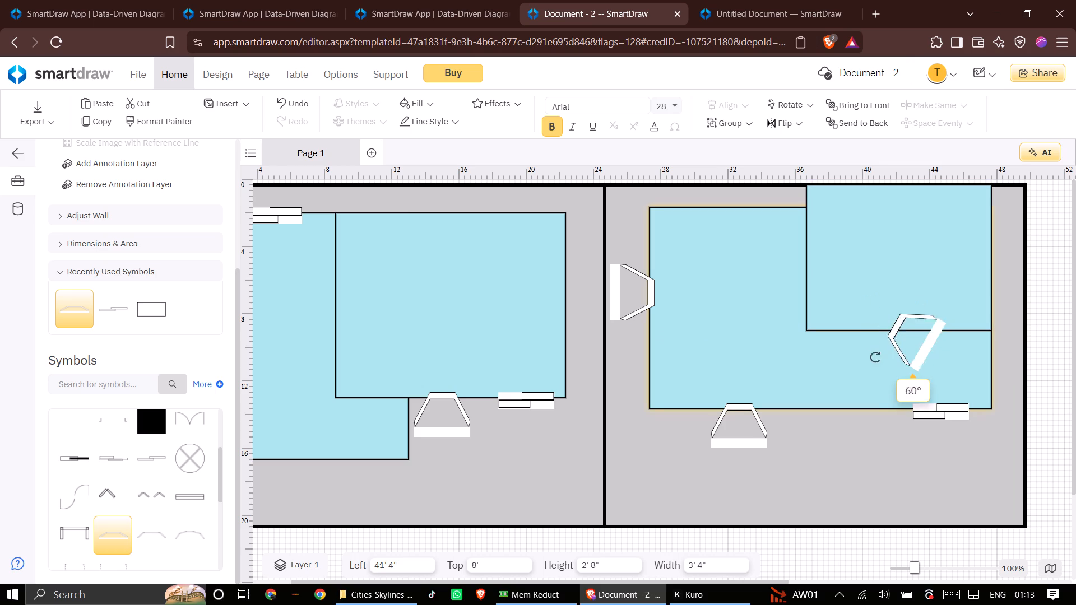
drag(875, 357, 878, 376)
drag(894, 334, 899, 325)
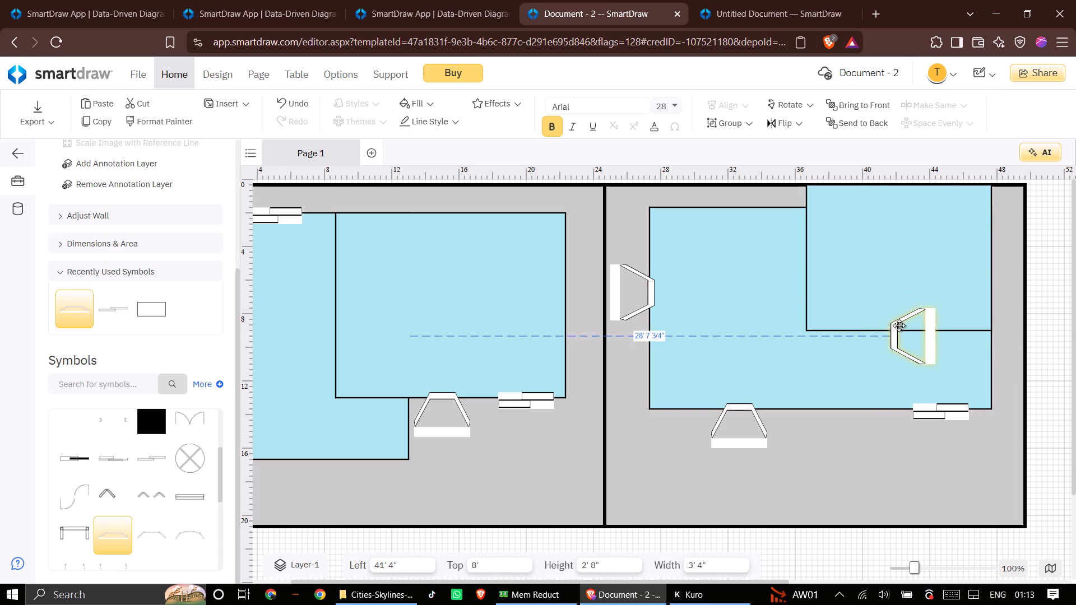
drag(899, 325, 992, 246)
Stretch the second grey rectangle outward from its right and top edges to about 27' 4" wide and 20' 4 5/8" high.
click(1015, 350)
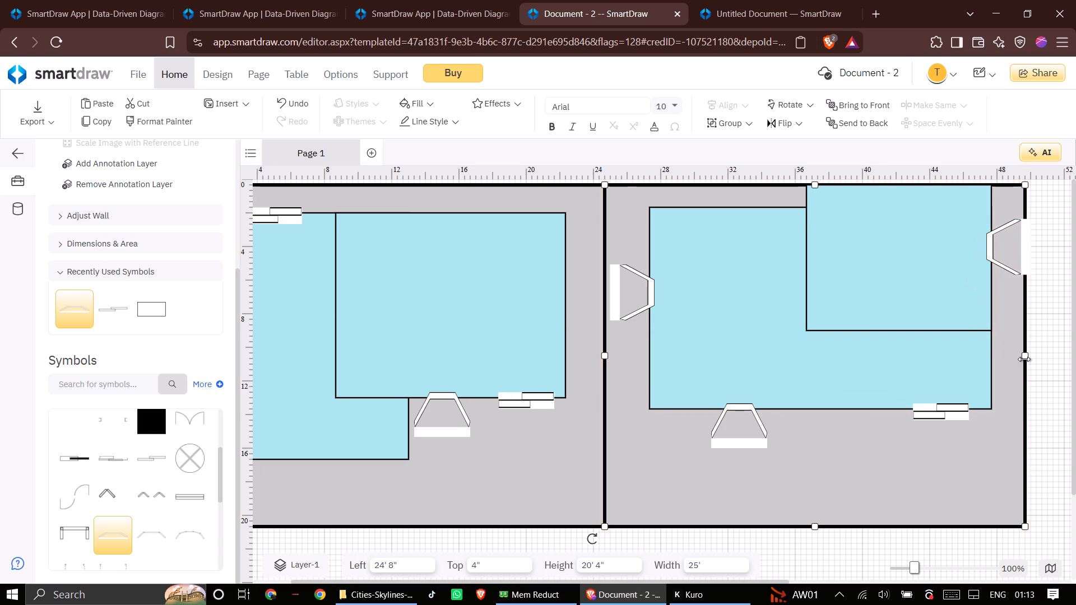
drag(1024, 356, 1063, 356)
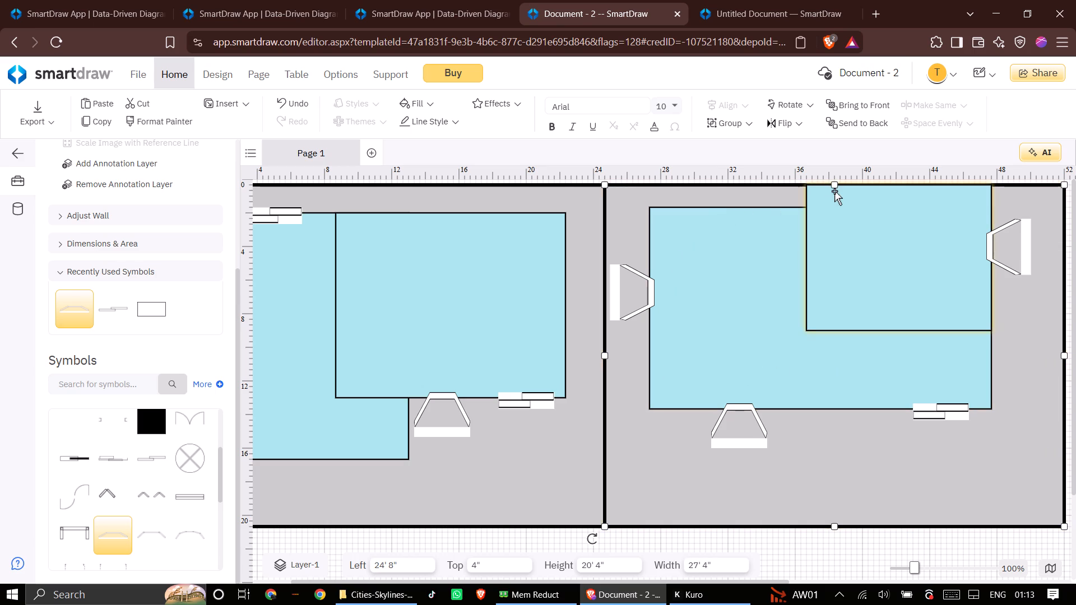
drag(834, 186, 834, 153)
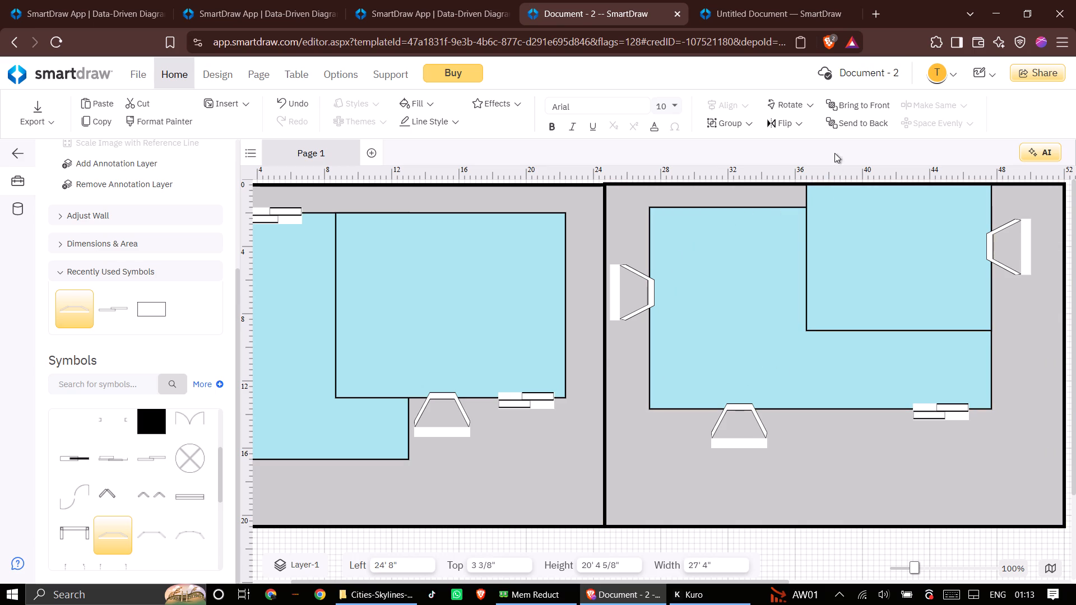
drag(834, 153, 834, 144)
scroll(777, 287, up, 1)
middle_drag(744, 350, 746, 437)
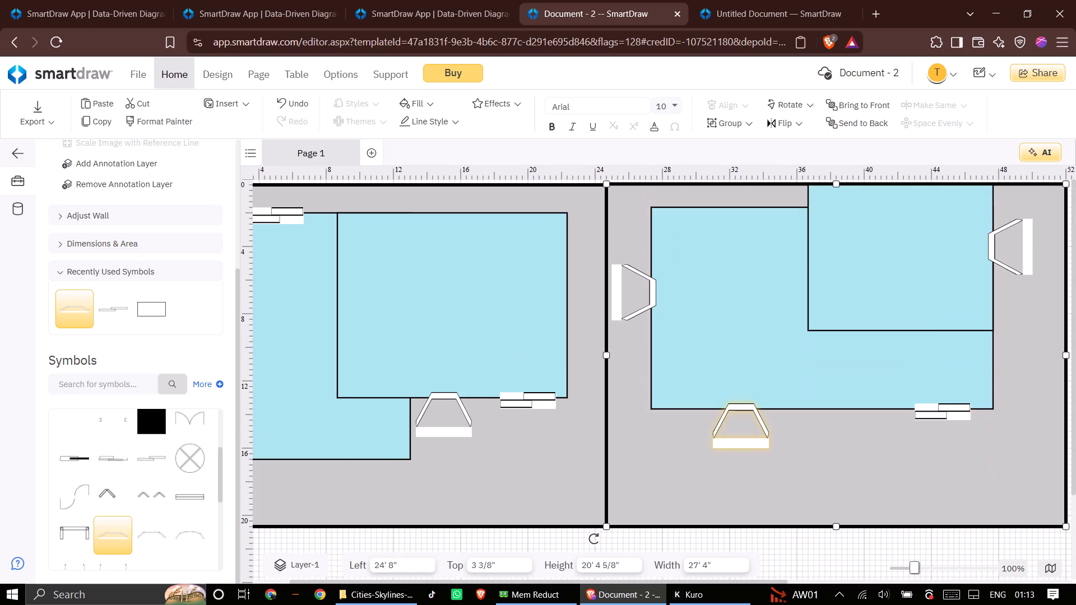
middle_drag(746, 437, 745, 441)
drag(835, 184, 836, 156)
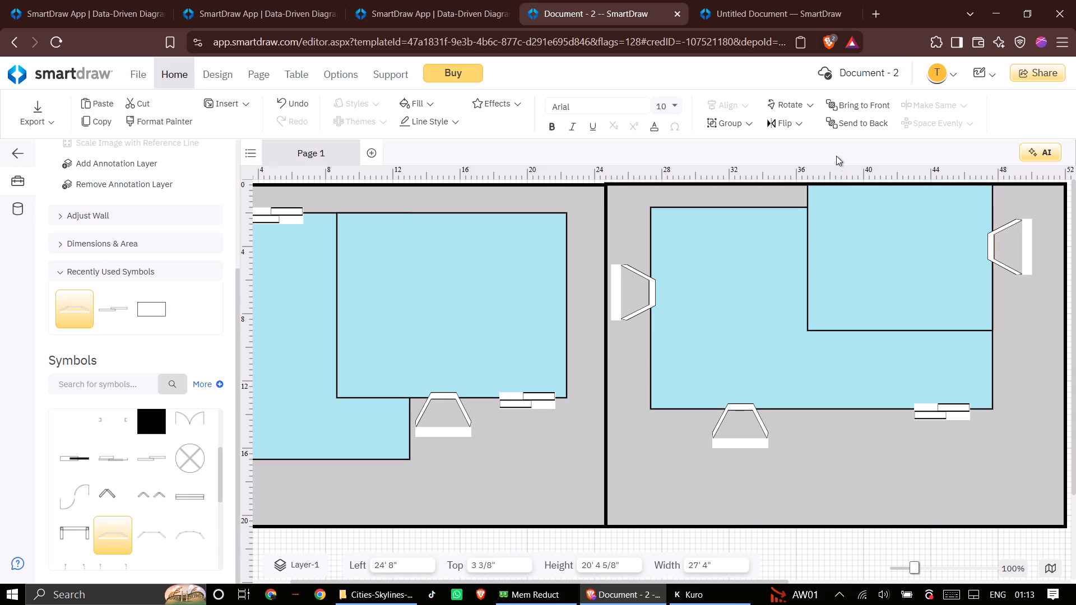
drag(836, 156, 836, 145)
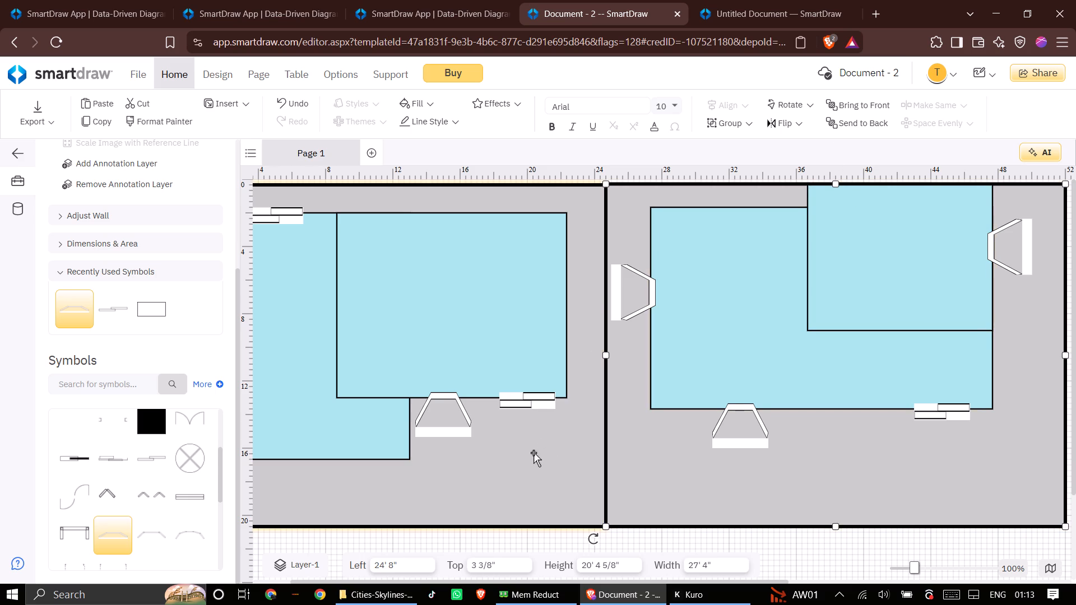
Paste another bay window onto the bottom edge of the first grey rectangle's tall room, near its left corner, at about 16' 4" top.
scroll(435, 454, up, 1)
middle_drag(435, 454, 653, 473)
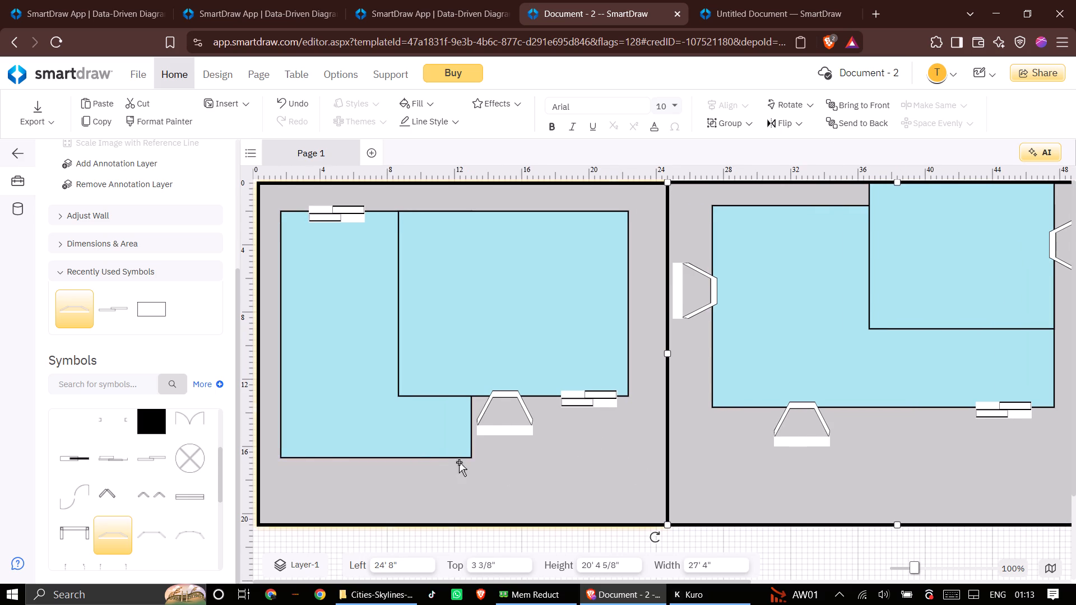
right_click(398, 493)
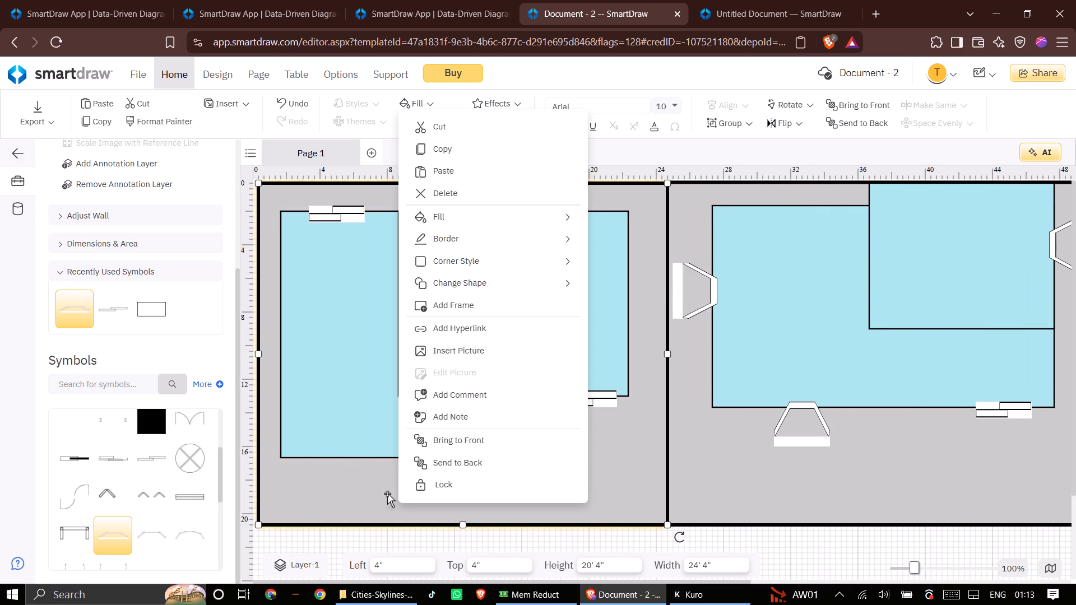
click(426, 170)
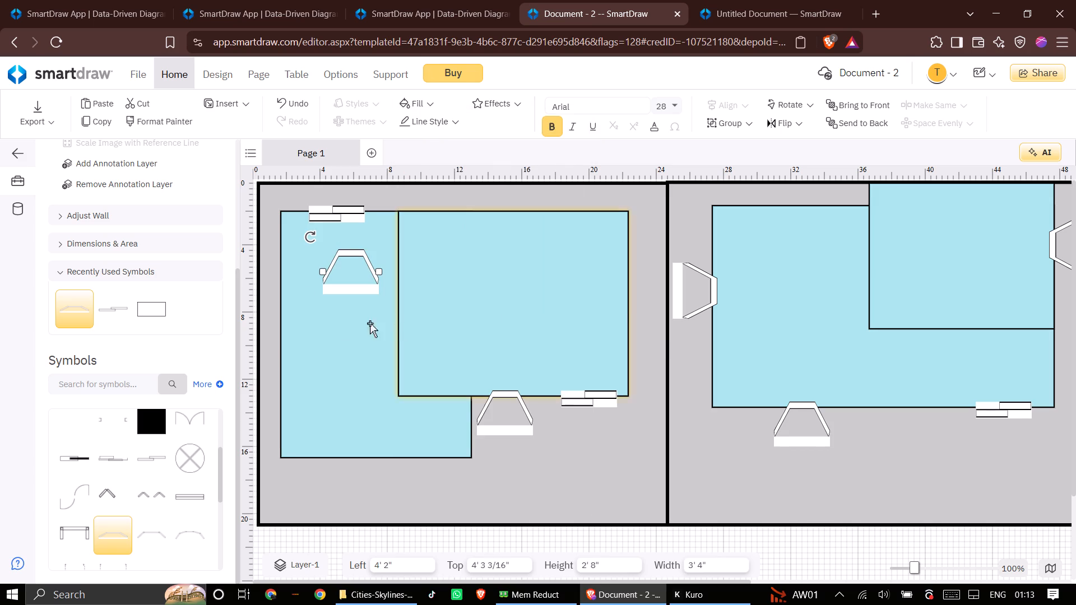
drag(350, 253, 370, 460)
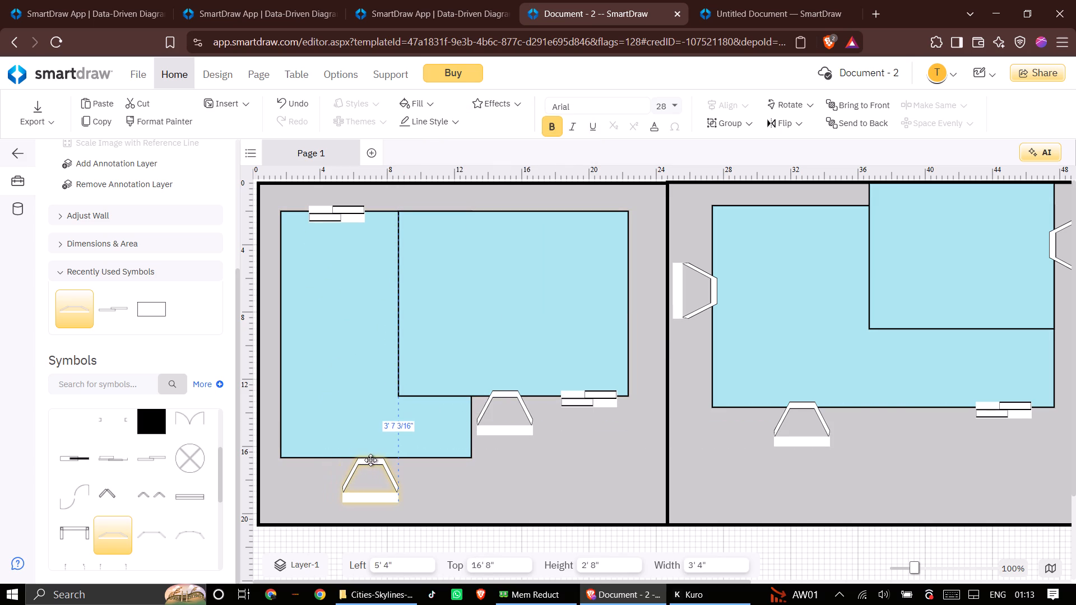
drag(370, 460, 370, 456)
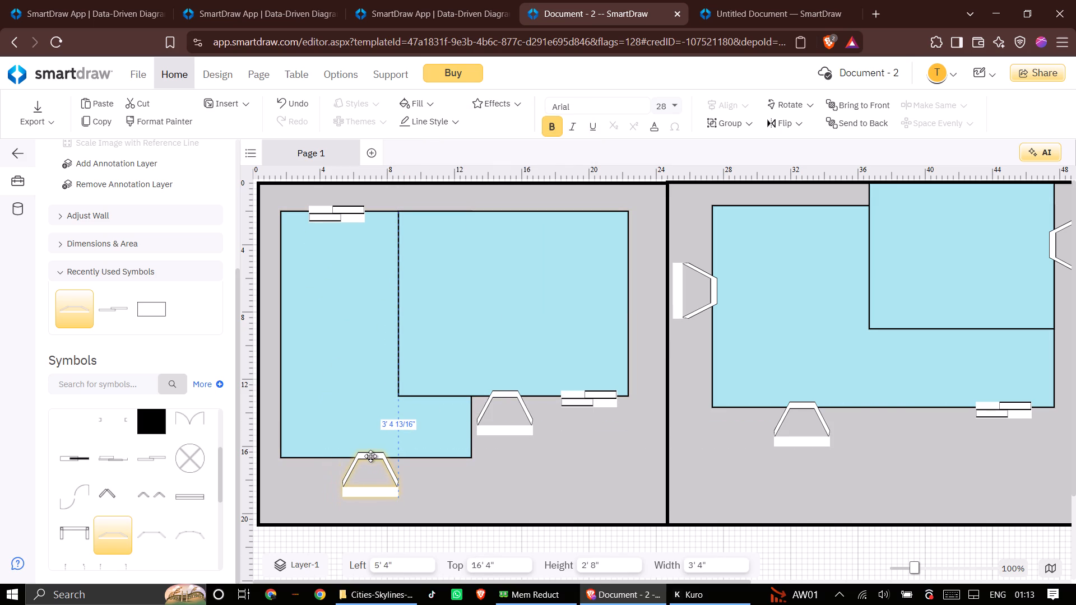
drag(370, 456, 325, 456)
Paste another bay window into the first grey rectangle.
click(417, 462)
click(414, 486)
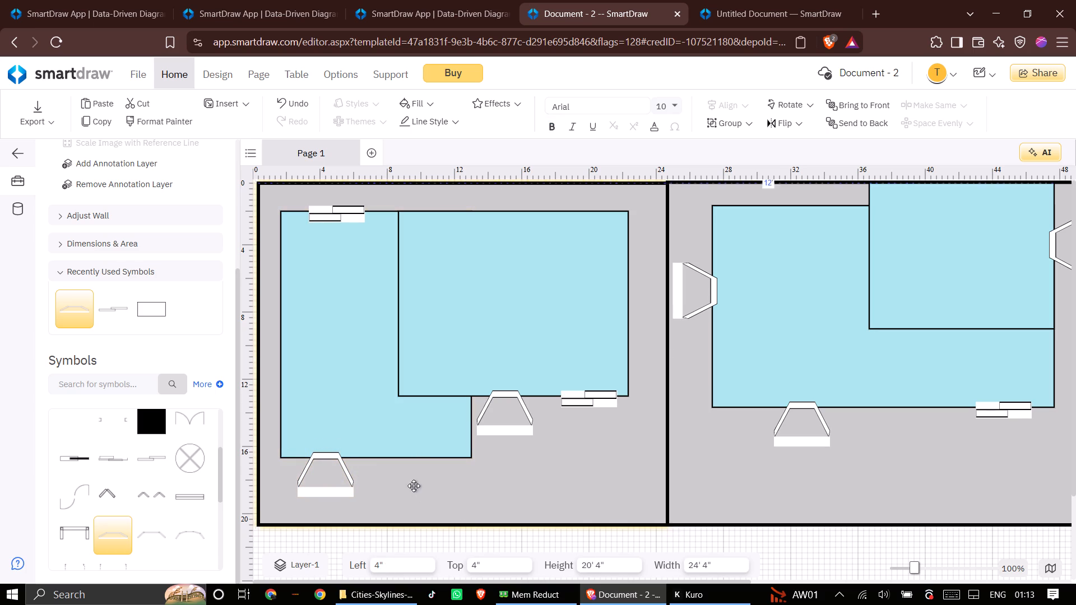
right_click(414, 486)
click(472, 164)
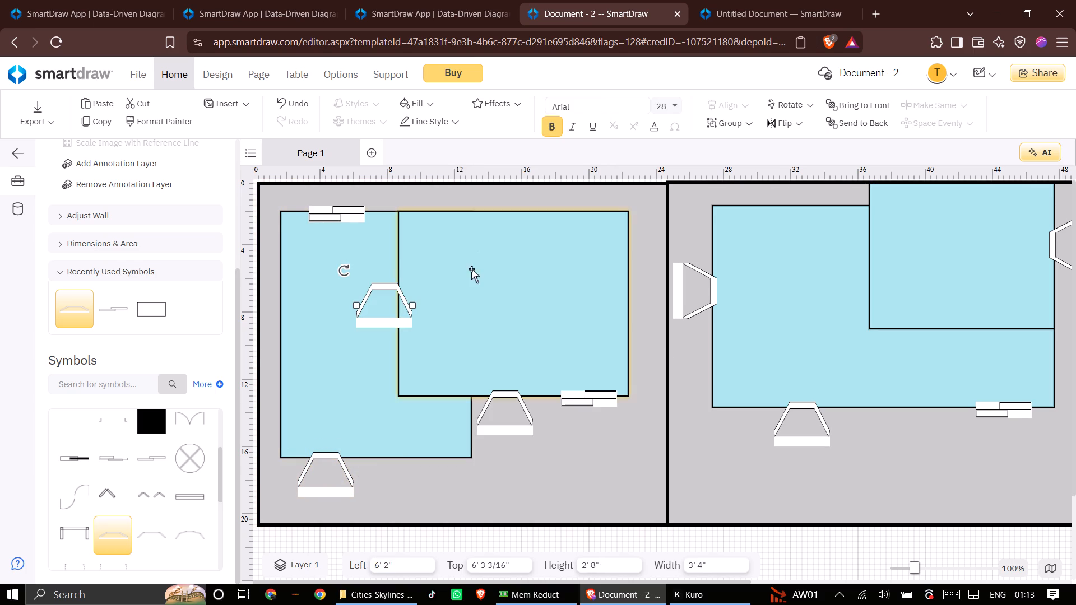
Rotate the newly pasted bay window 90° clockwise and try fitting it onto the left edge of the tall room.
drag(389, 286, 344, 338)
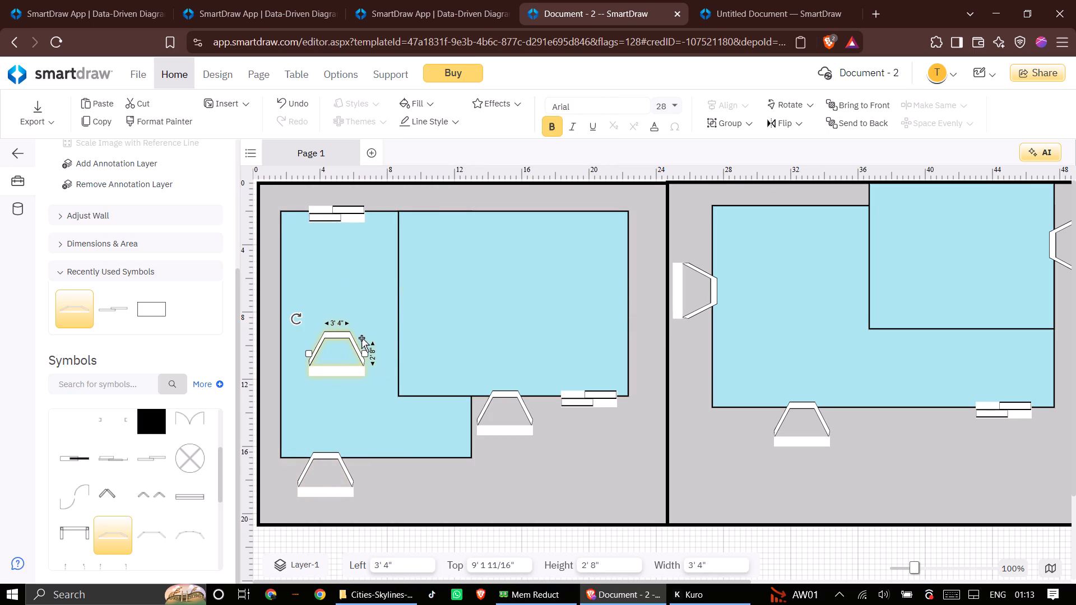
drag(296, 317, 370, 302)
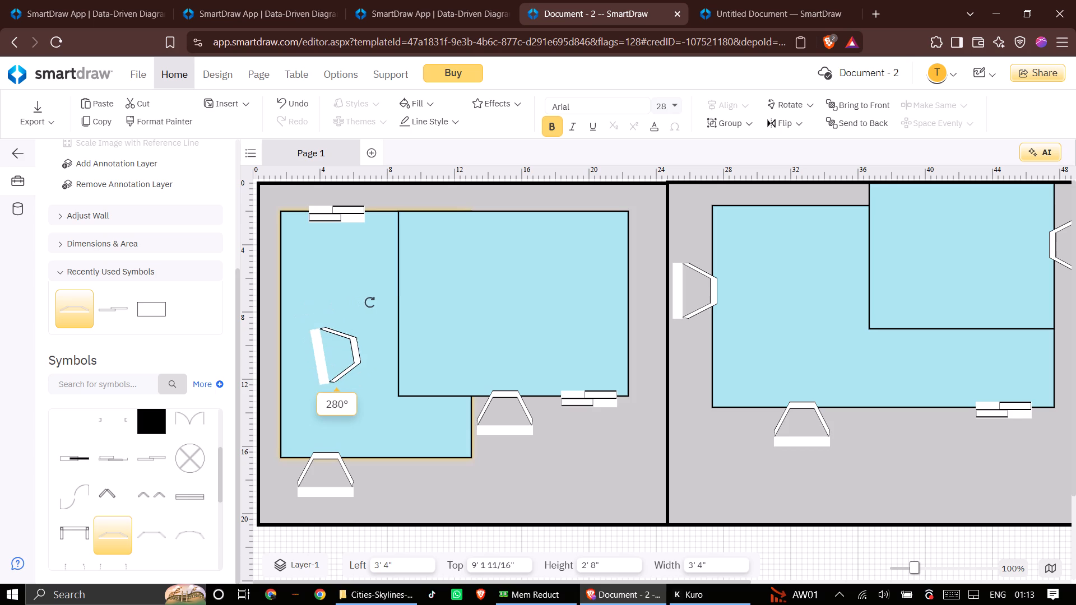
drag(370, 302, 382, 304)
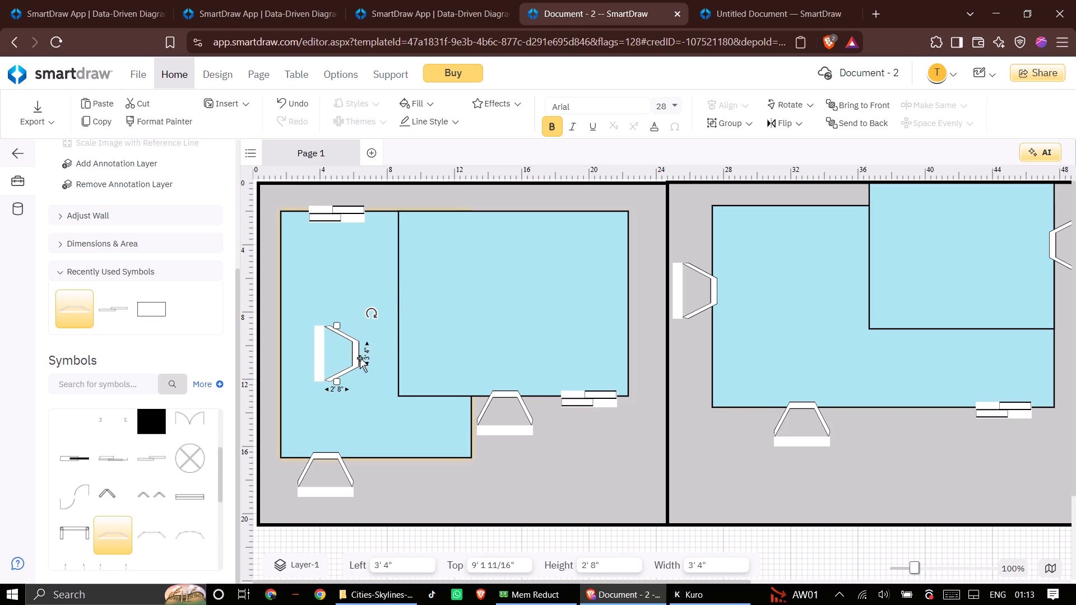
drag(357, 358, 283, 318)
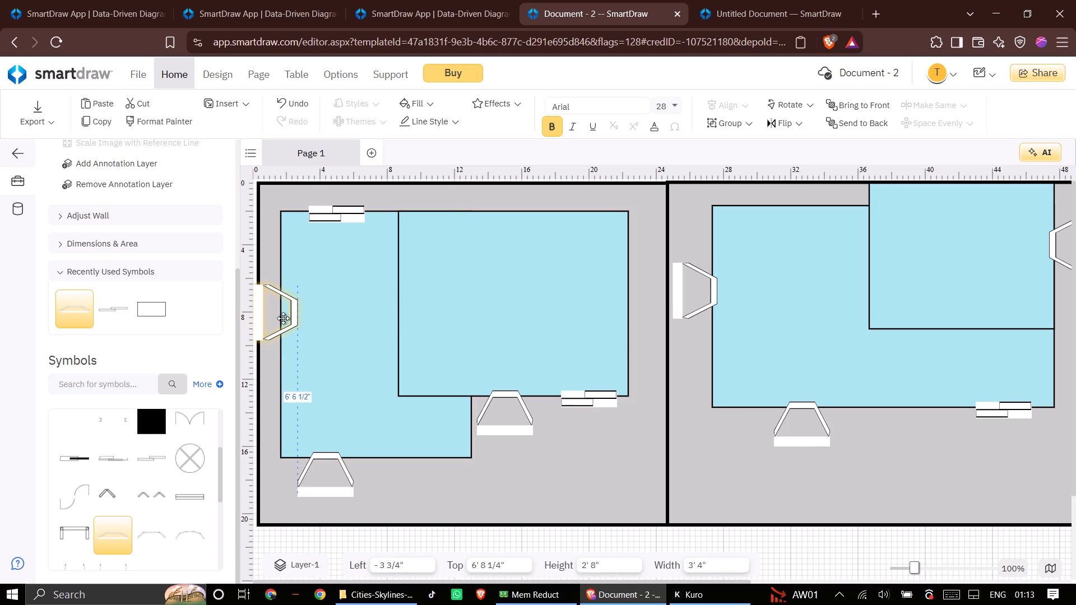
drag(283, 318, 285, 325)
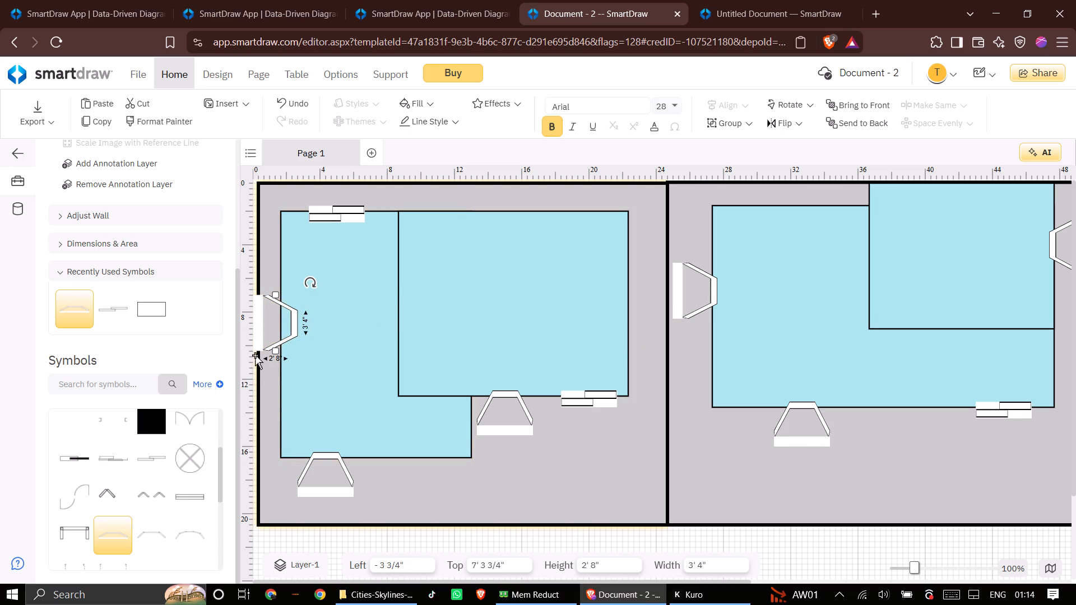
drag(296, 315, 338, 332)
Stretch the first grey rectangle's left edge outward to about 3 3/8" left, for a width of about 24' 4 5/8".
click(260, 315)
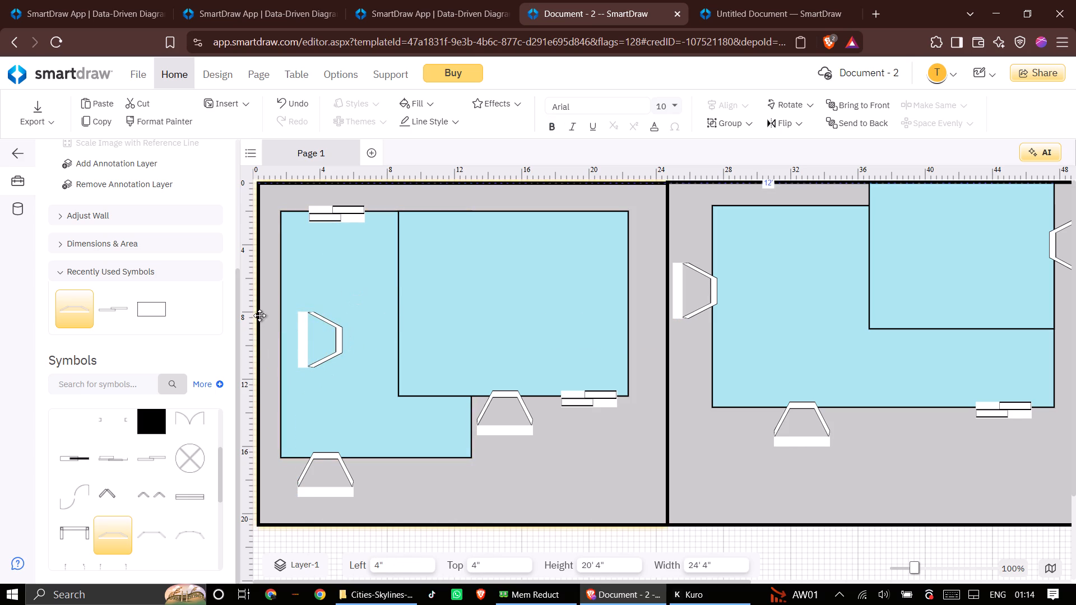
drag(259, 357, 235, 361)
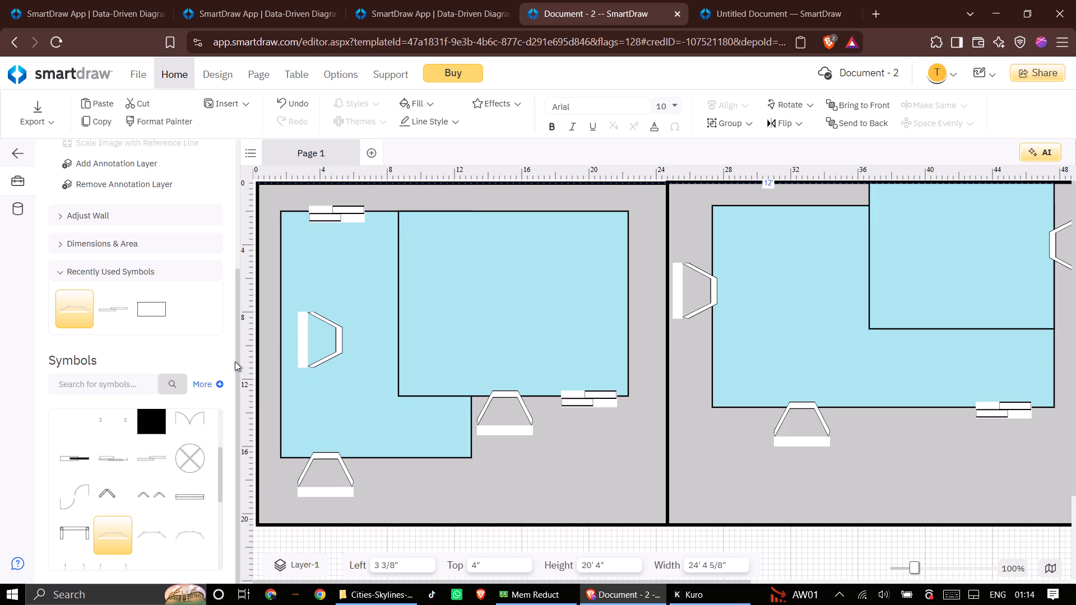
drag(235, 361, 151, 347)
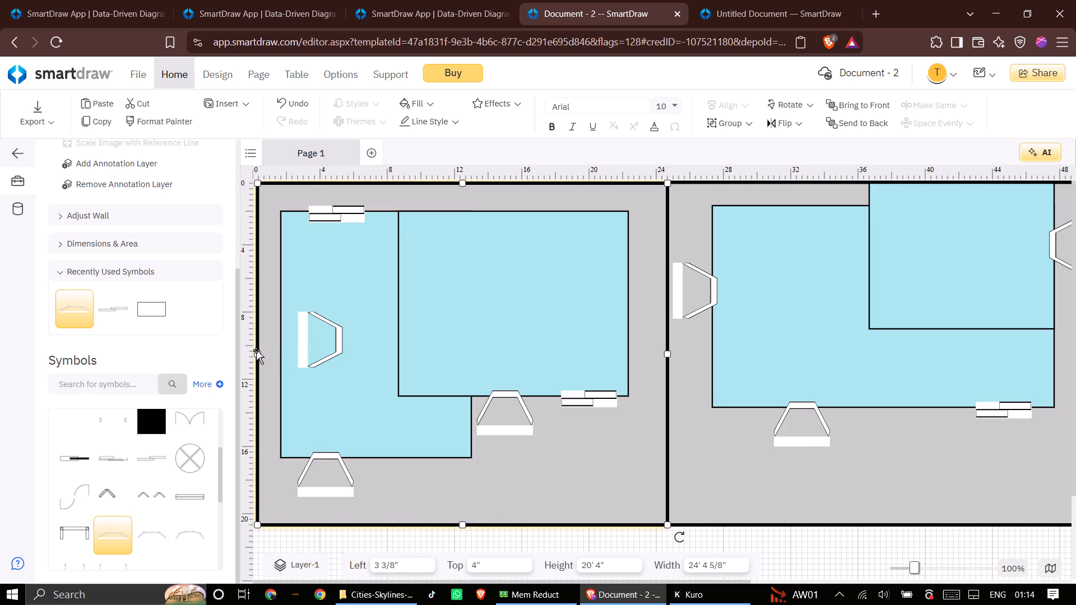
drag(256, 356, 233, 360)
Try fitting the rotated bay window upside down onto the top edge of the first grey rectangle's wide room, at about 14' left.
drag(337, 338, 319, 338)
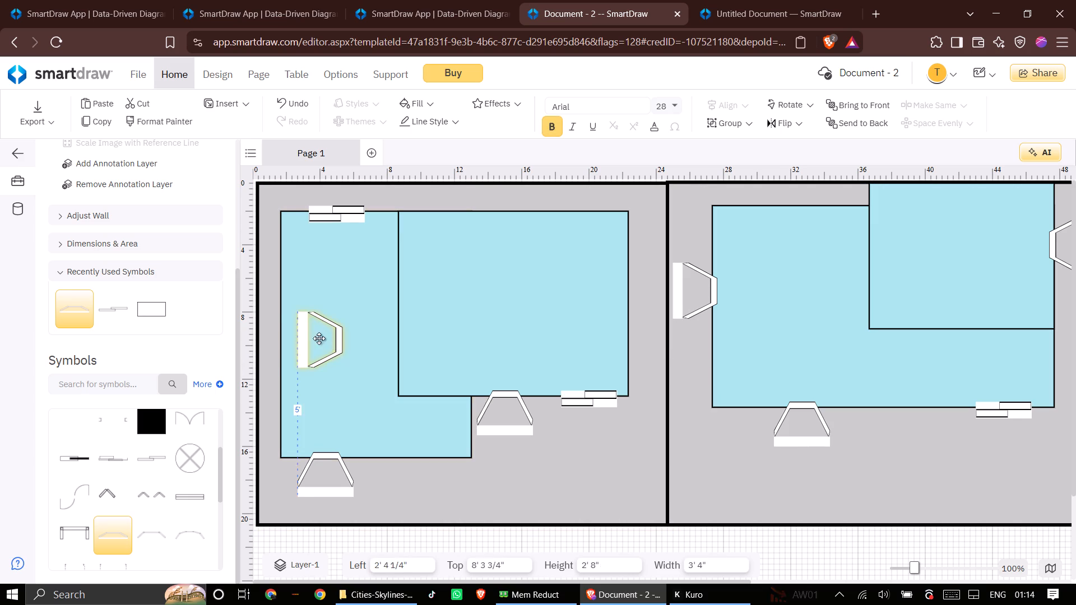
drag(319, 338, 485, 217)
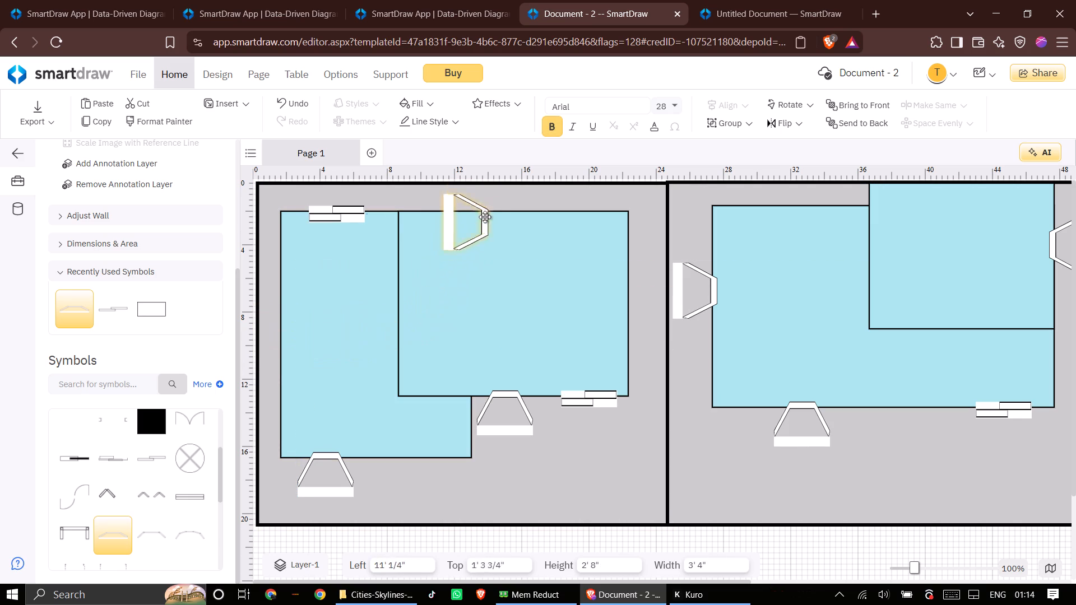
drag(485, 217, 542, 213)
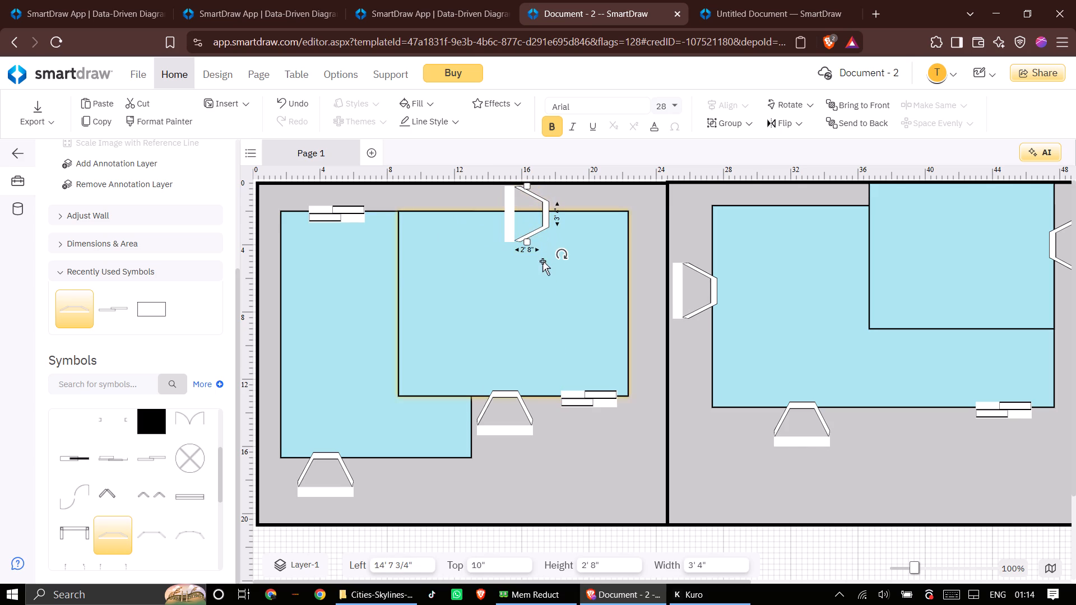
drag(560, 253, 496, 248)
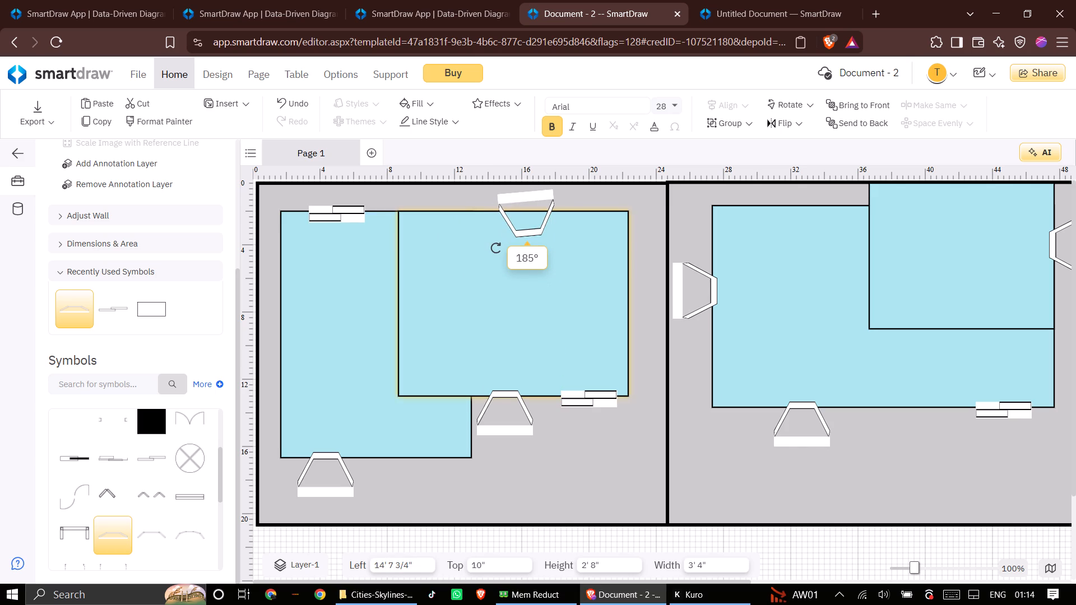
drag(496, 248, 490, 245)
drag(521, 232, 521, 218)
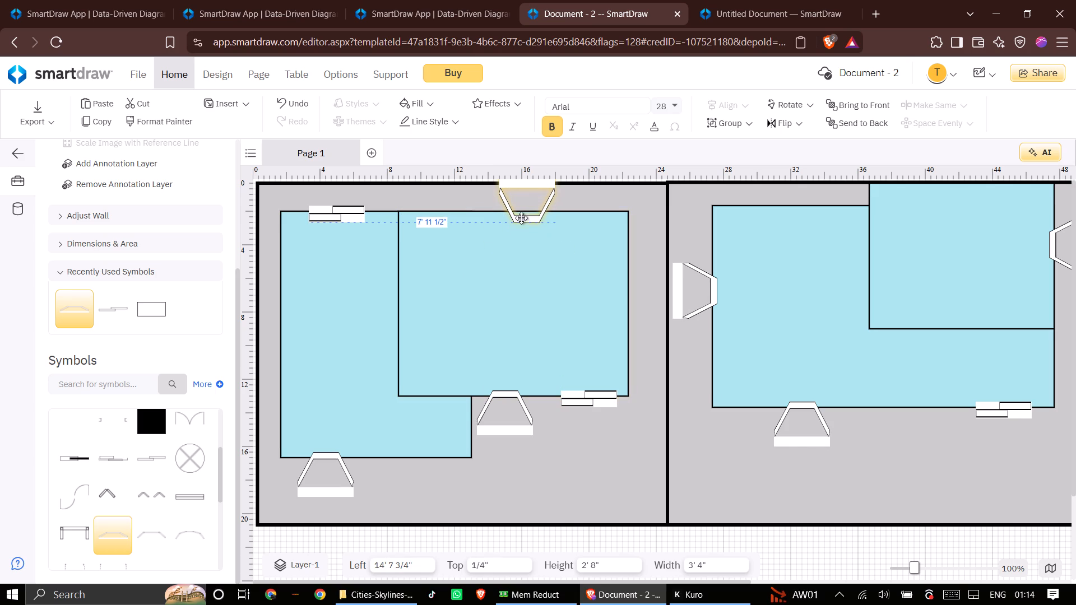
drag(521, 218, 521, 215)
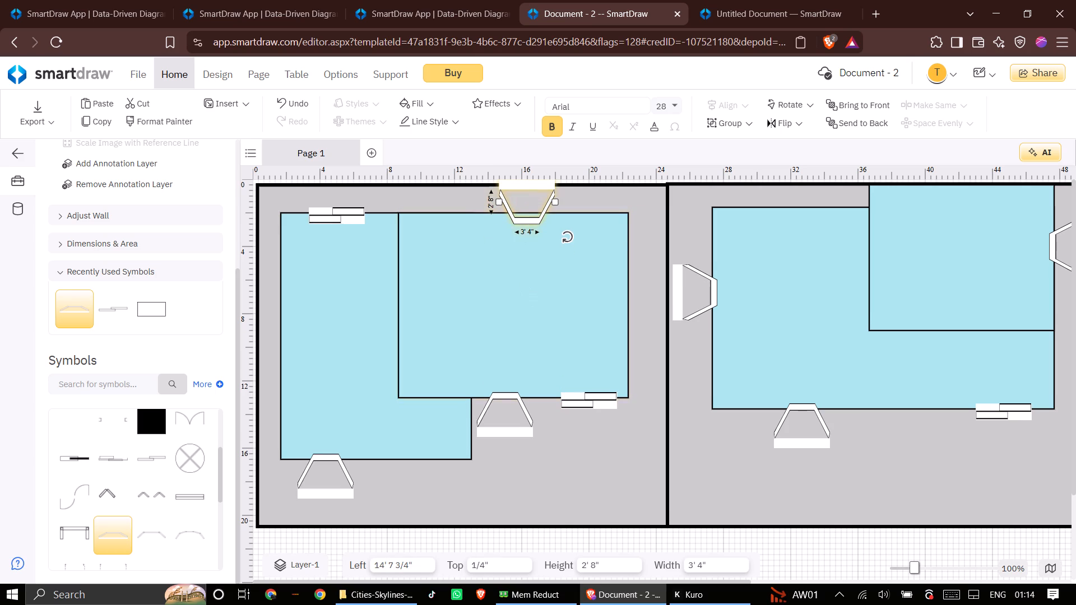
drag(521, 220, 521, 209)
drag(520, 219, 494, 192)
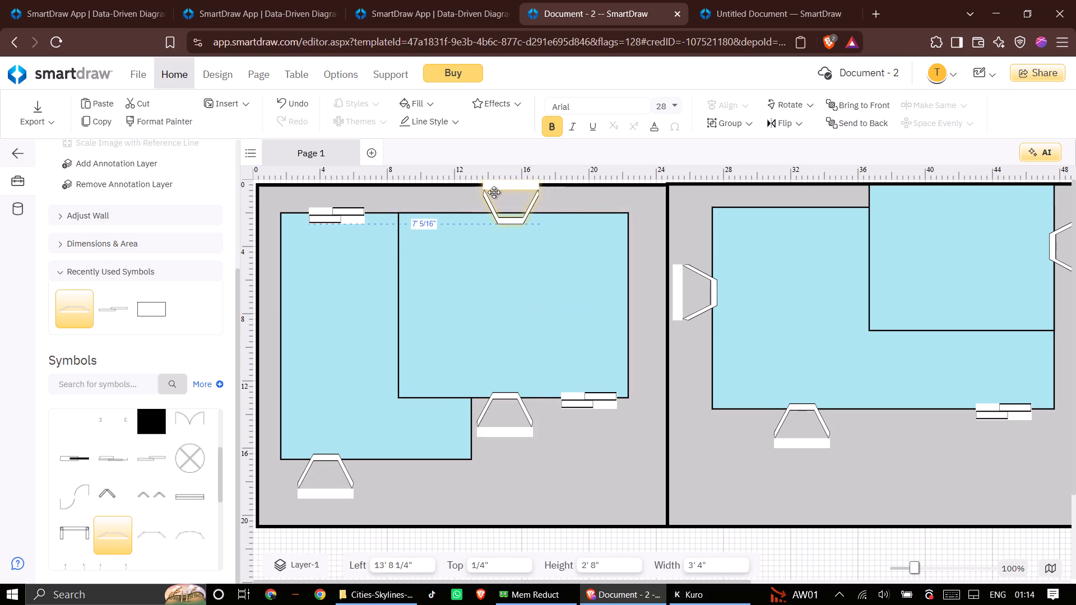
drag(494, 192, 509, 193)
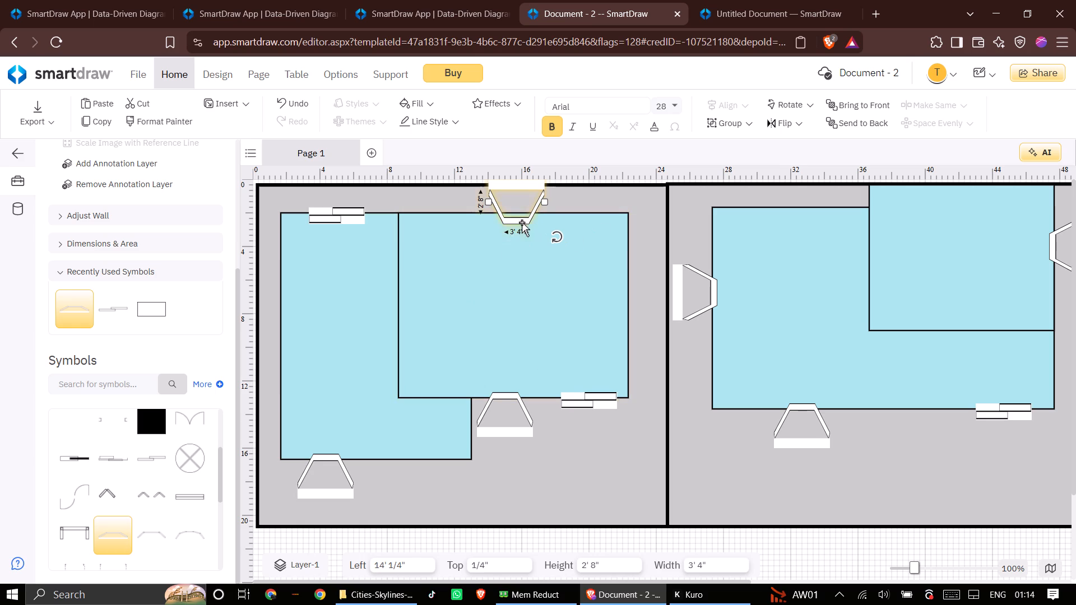
Move the upside-down bay window to the wide room's right edge and rotate it 90° clockwise, at about 21' 8" left and 6' 4" top.
drag(522, 222, 630, 304)
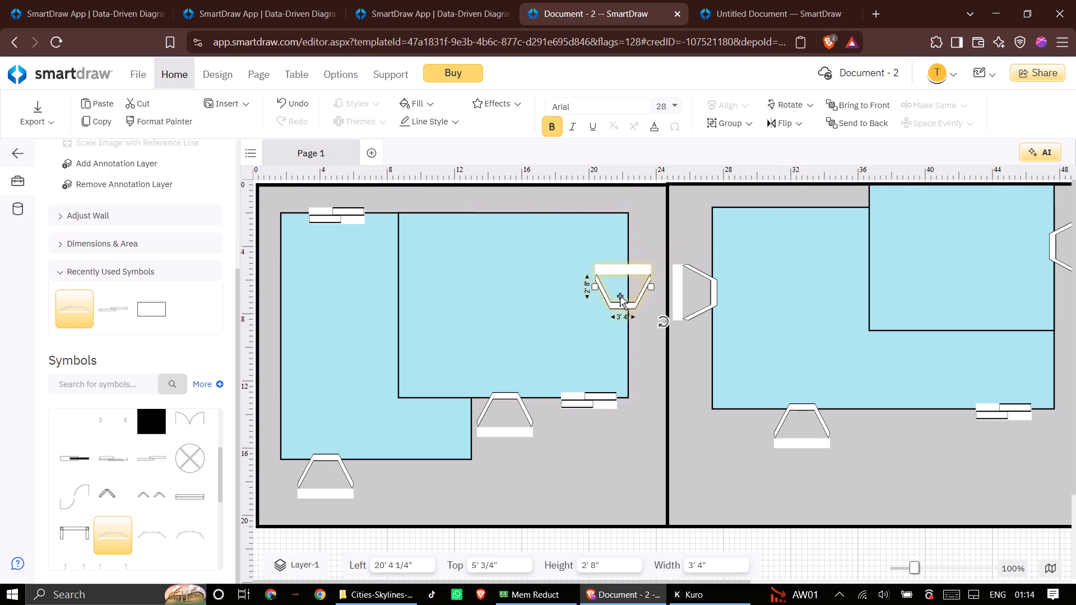
drag(665, 319, 587, 351)
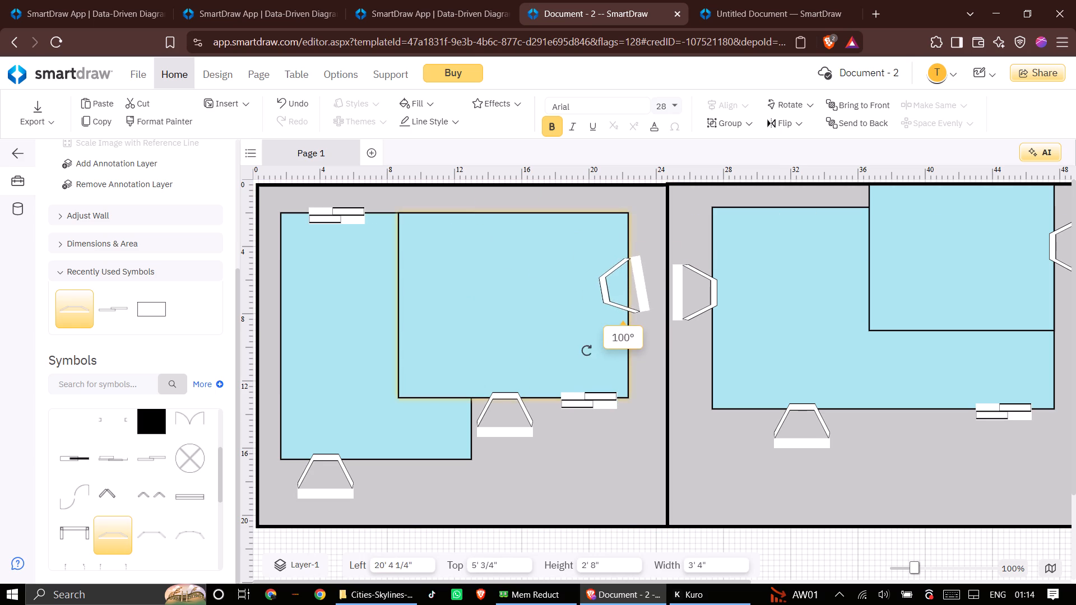
drag(587, 351, 575, 355)
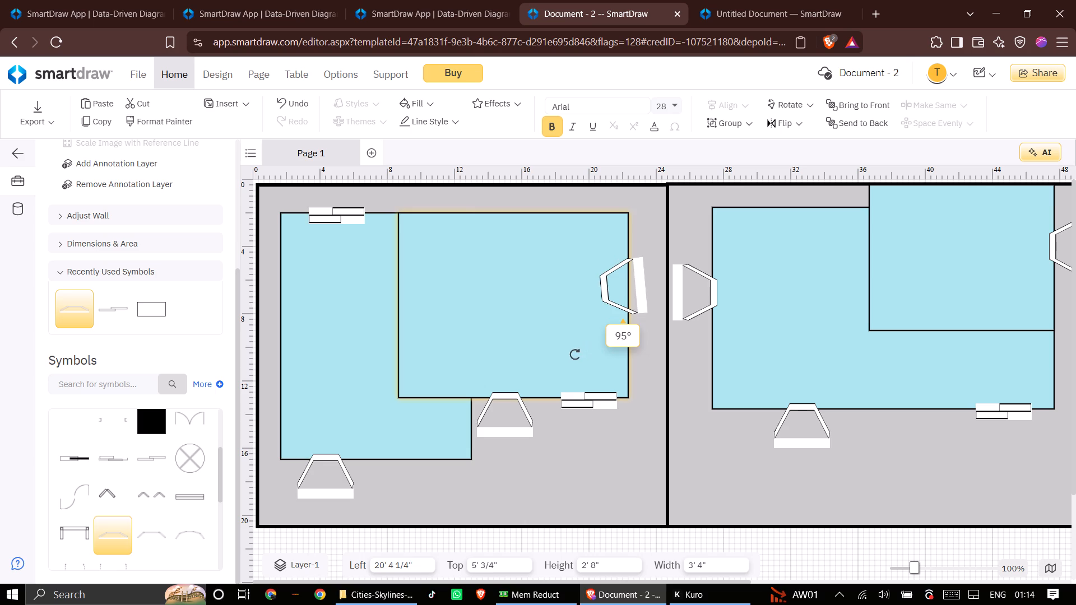
drag(575, 355, 572, 355)
drag(602, 282, 624, 303)
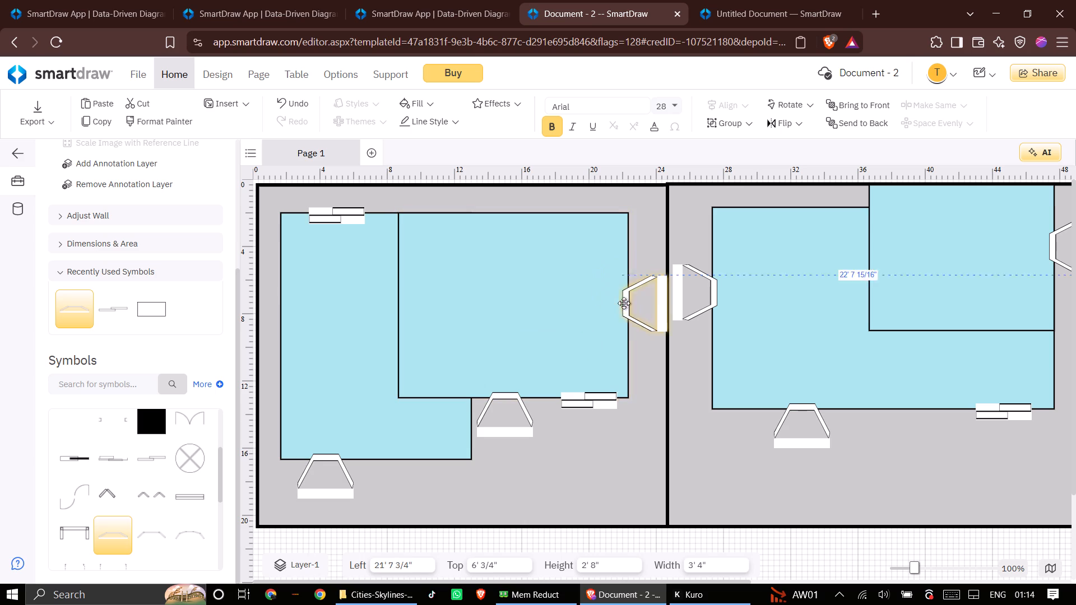
drag(624, 303, 627, 304)
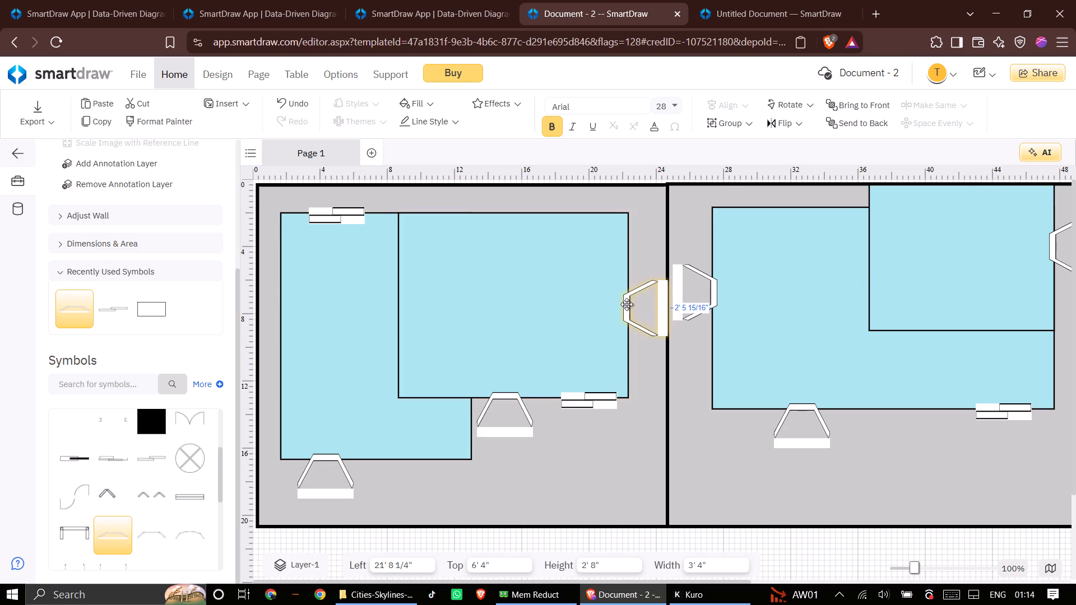
Nudge the rotated bay window slightly down along the right edge of the first grey rectangle's wide room.
drag(627, 304, 626, 308)
click(642, 384)
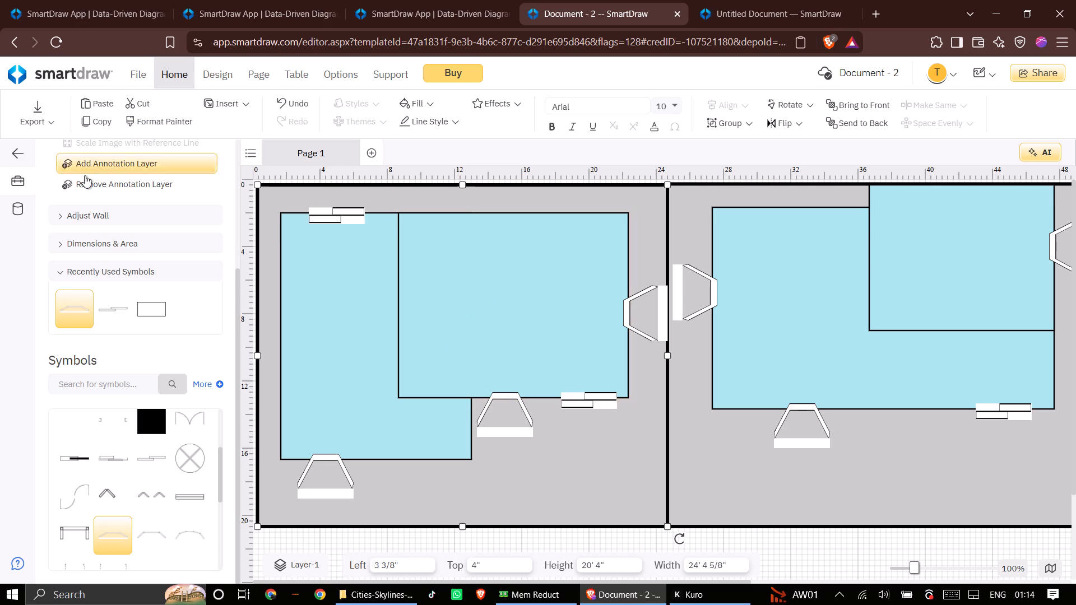
Add a rectangle in the lower right corner of the first grey rectangle's tall room, 7' wide and 3' 8" high, at 6' left and 13' top.
scroll(80, 191, up, 3)
click(112, 173)
click(141, 182)
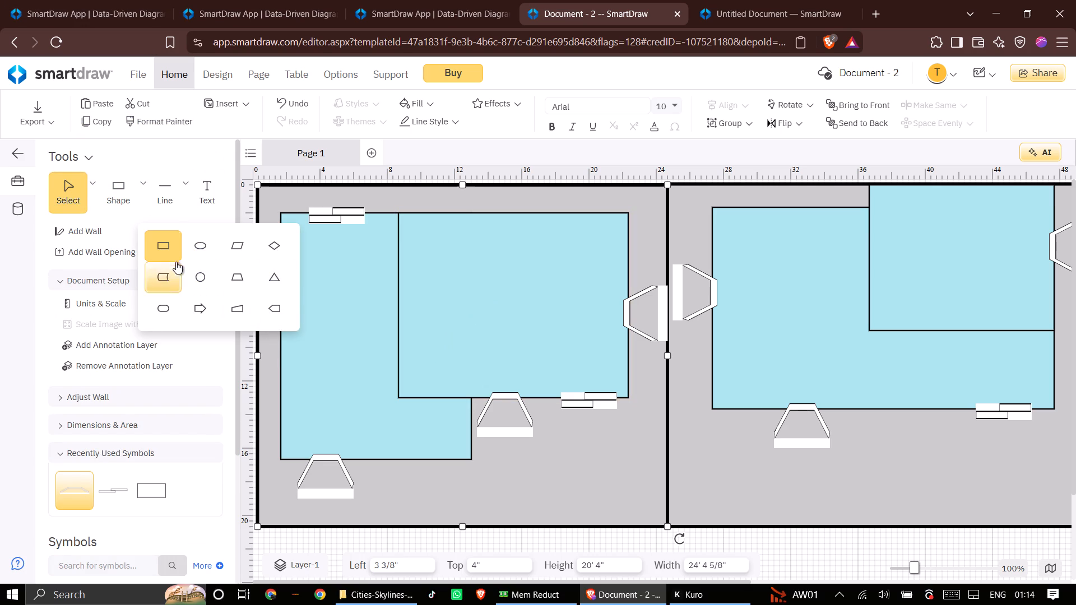
click(173, 247)
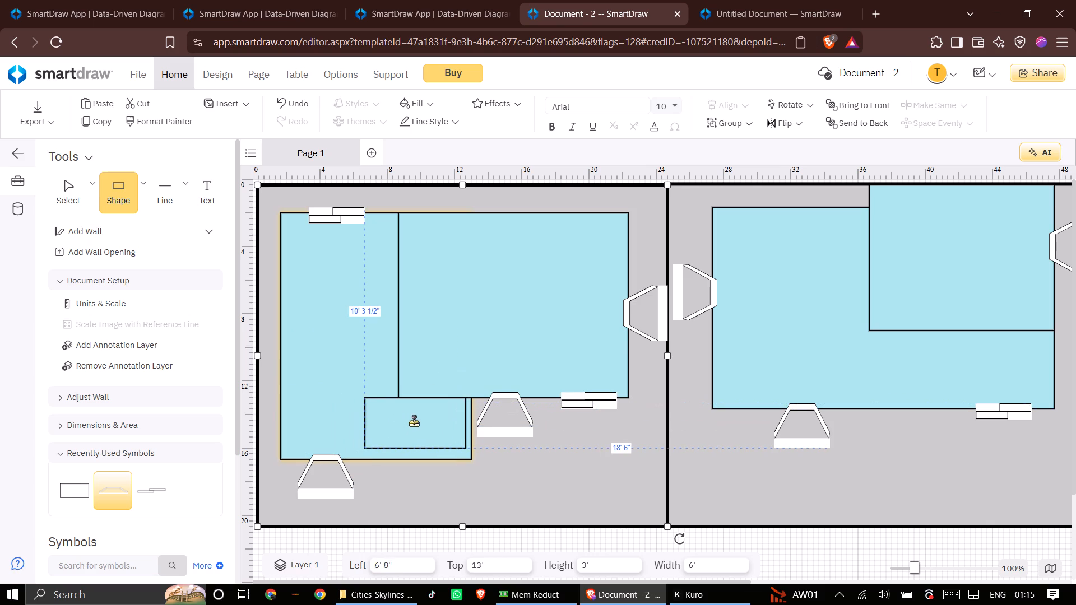
click(420, 421)
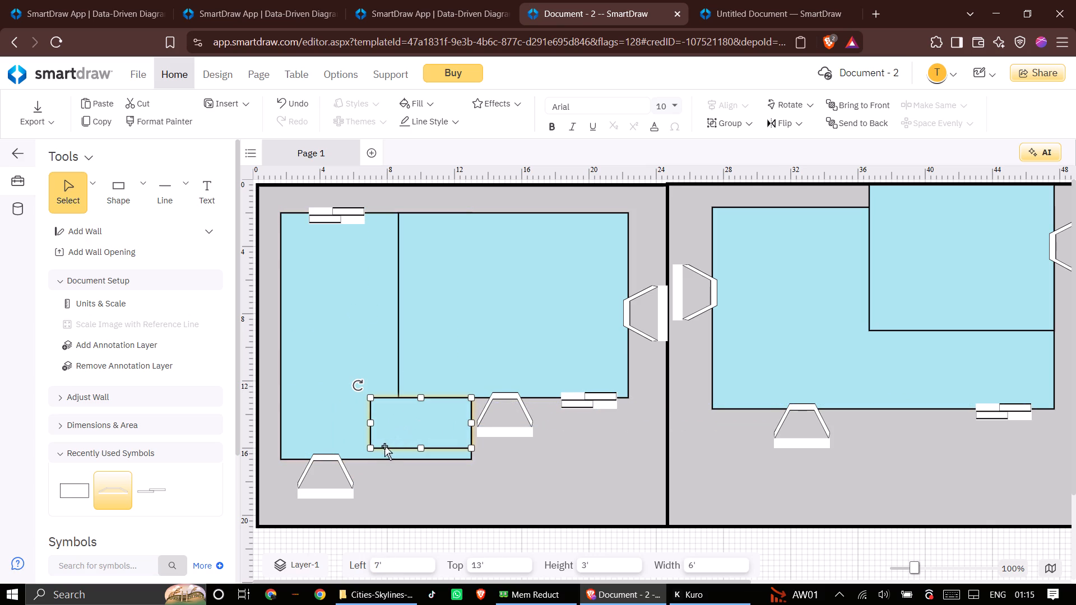
drag(373, 451, 370, 454)
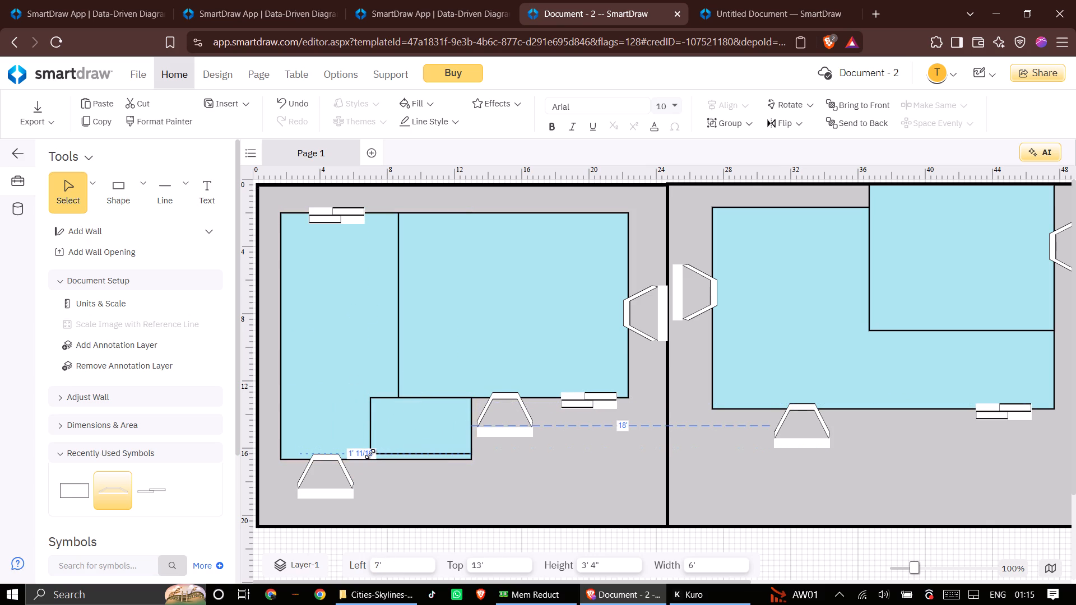
drag(370, 454, 364, 458)
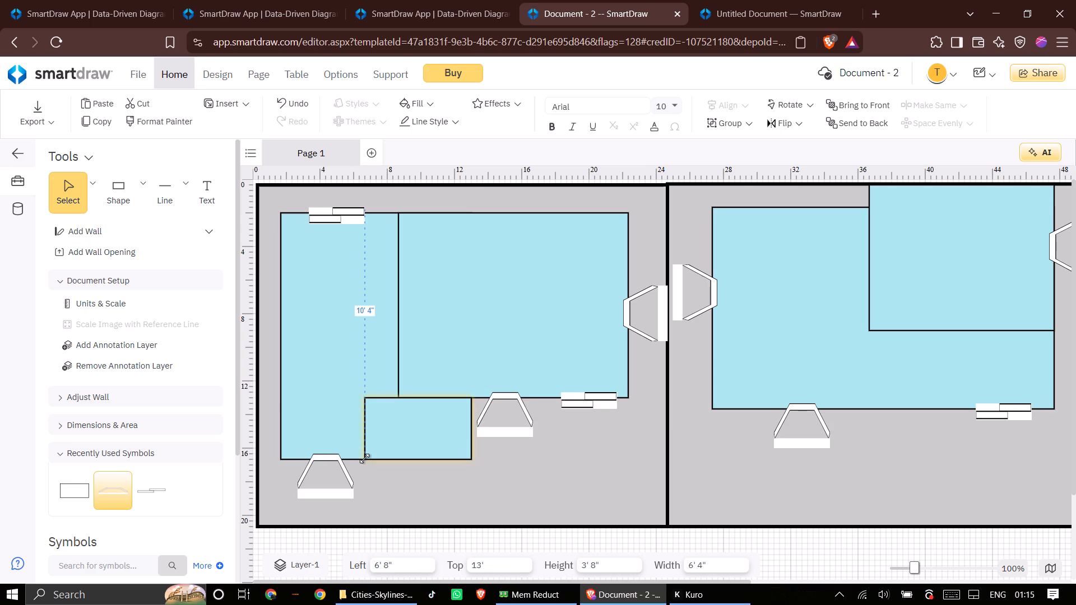
drag(364, 458, 353, 457)
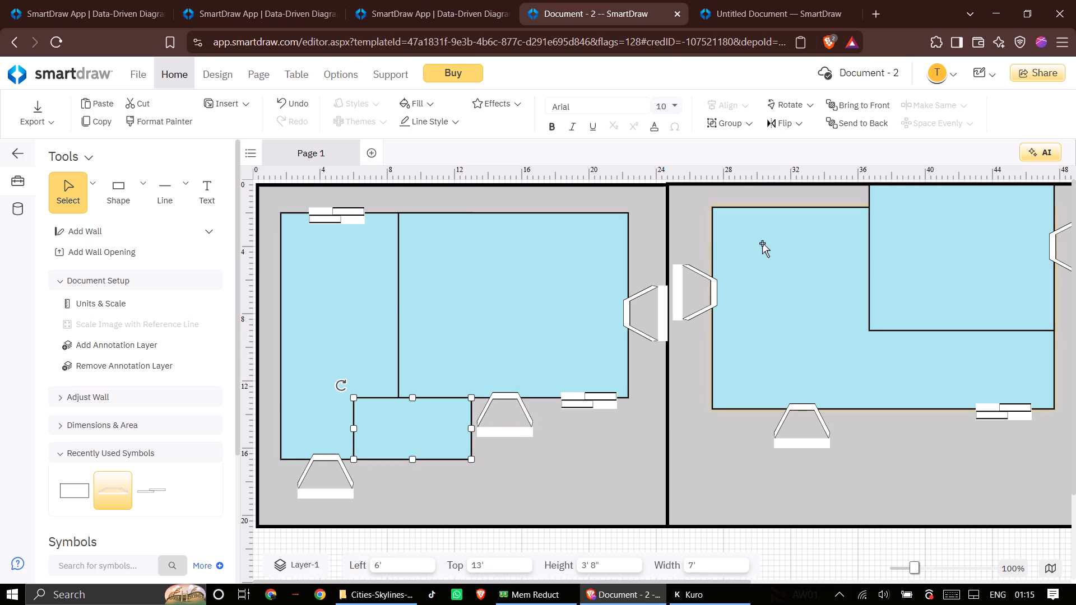
click(627, 481)
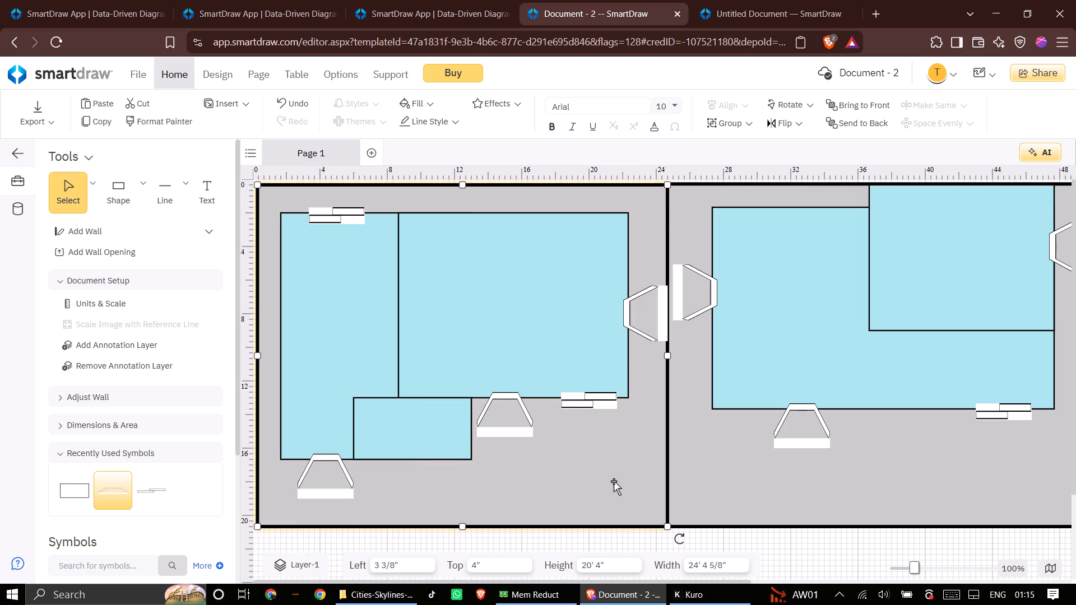
Add a rectangle in the upper left corner of the second grey rectangle's large room, 9' 4" wide and 3' high, at 27' 4" left.
click(112, 193)
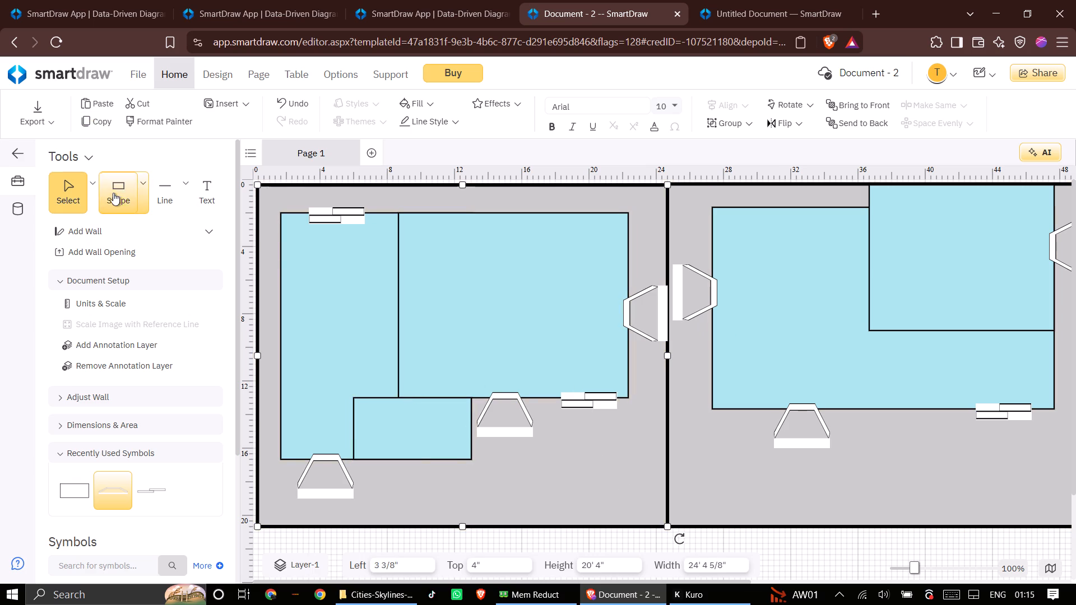
click(114, 192)
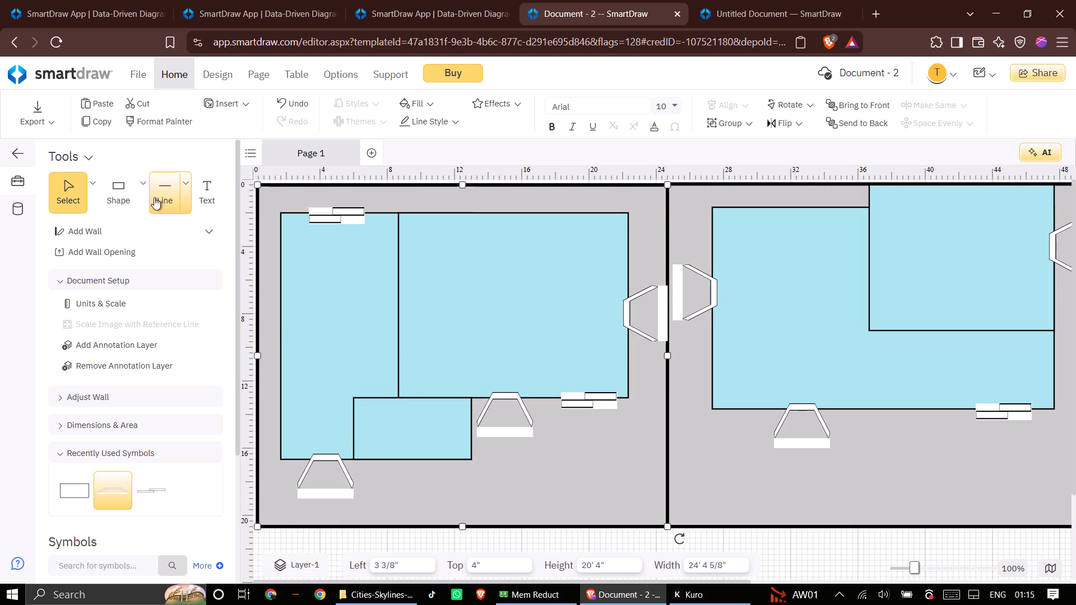
click(145, 193)
click(159, 243)
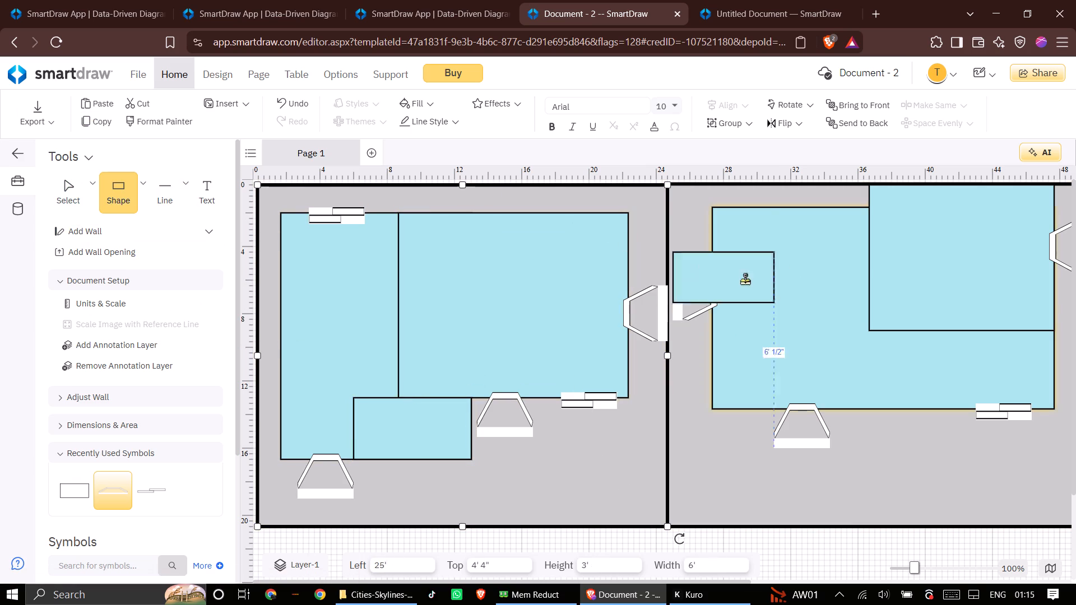
scroll(822, 304, up, 1)
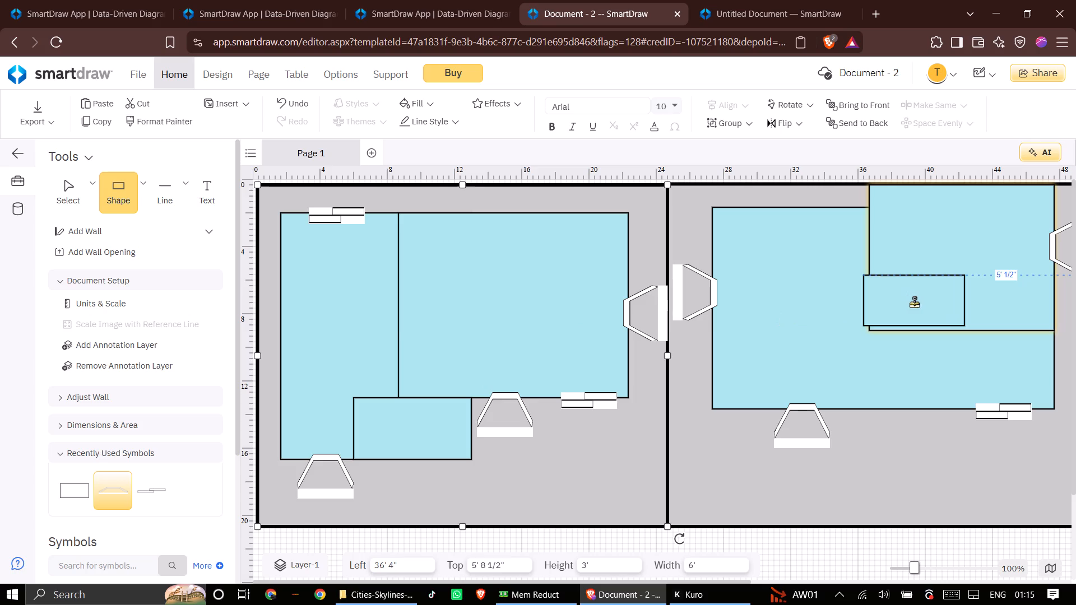
click(764, 231)
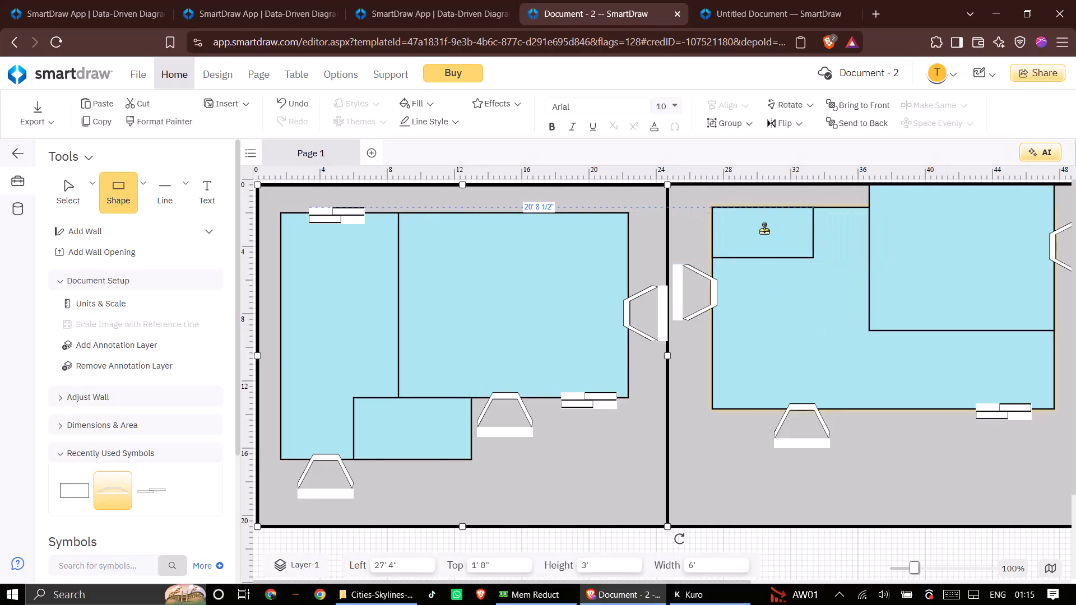
drag(813, 257, 855, 252)
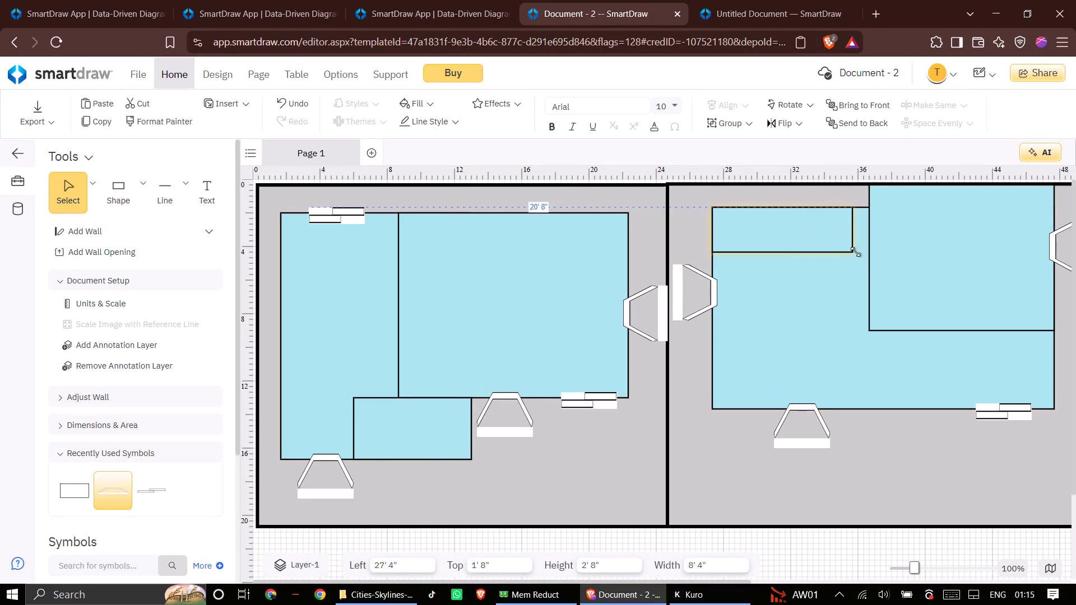
drag(855, 252, 869, 252)
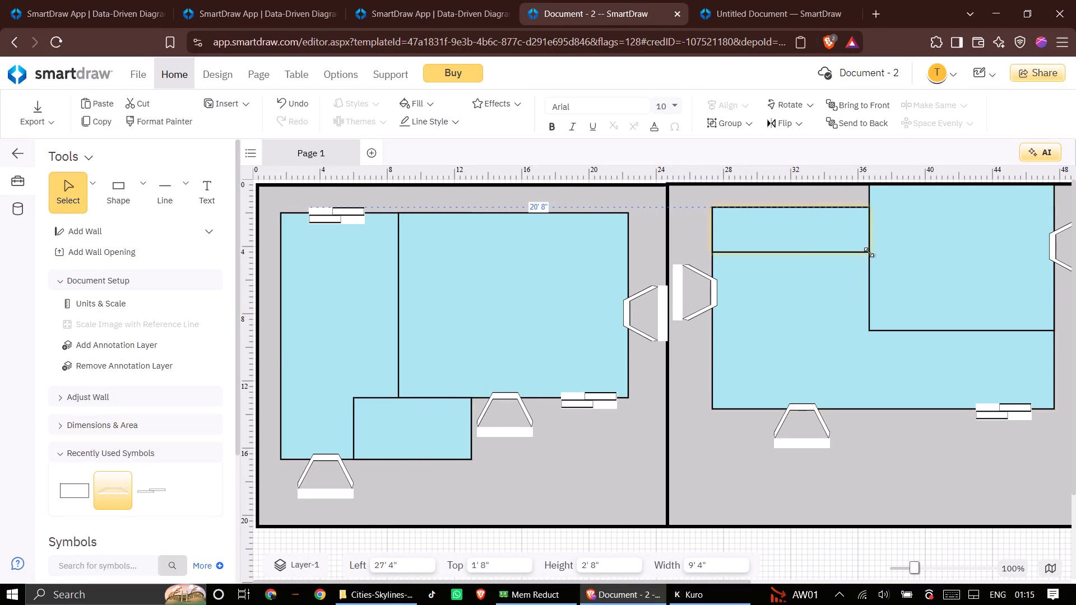
drag(869, 252, 870, 257)
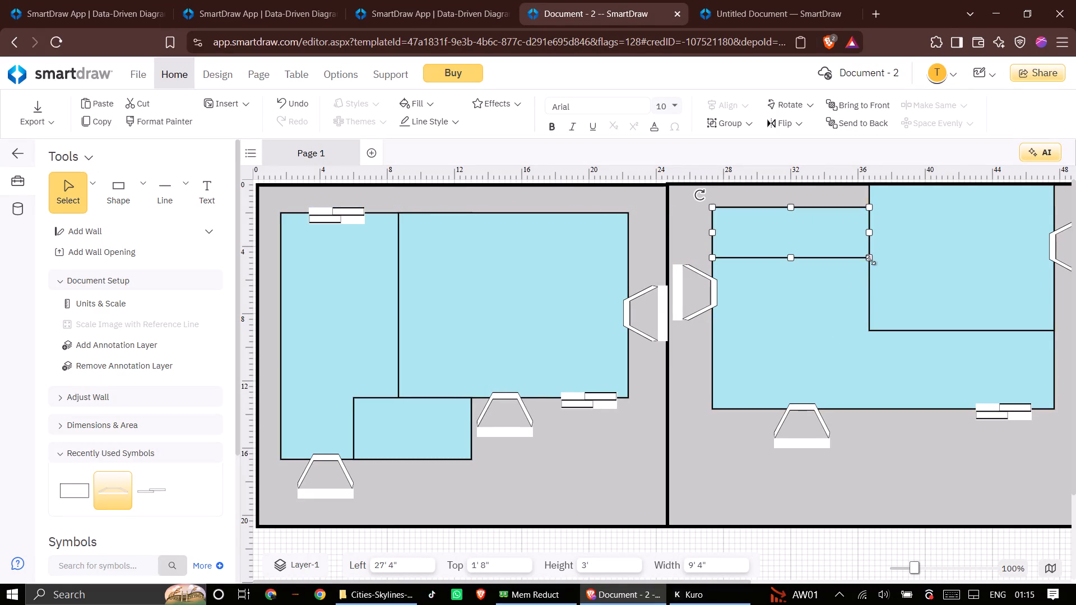
click(844, 342)
Find the Window (36") symbol and place it across the tall room's left edge, at about 4 1/4" left and 7' 11" top.
scroll(768, 311, up, 2)
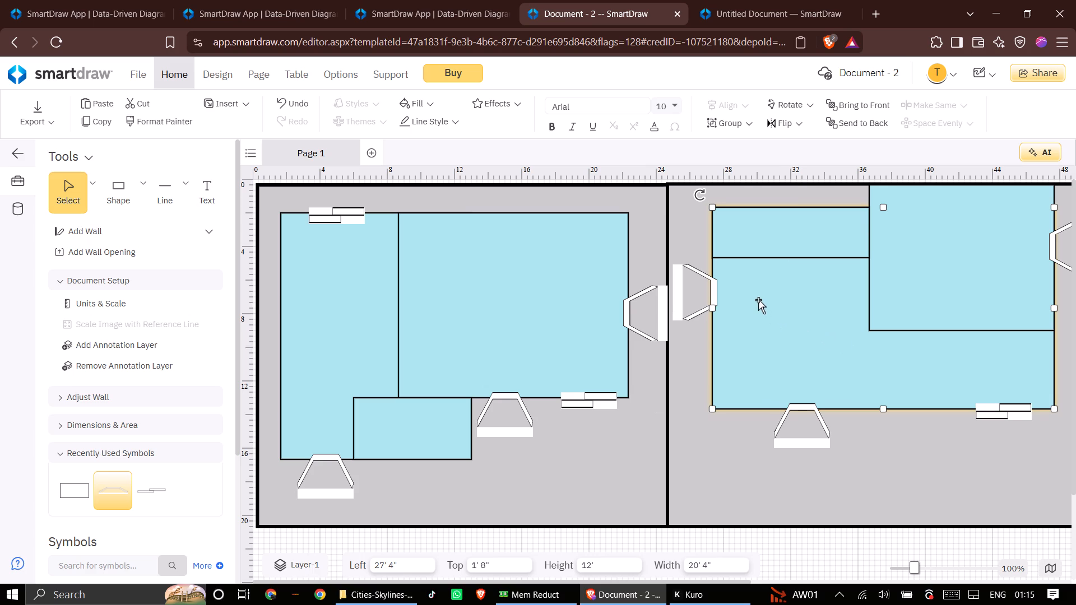
scroll(100, 489, down, 1)
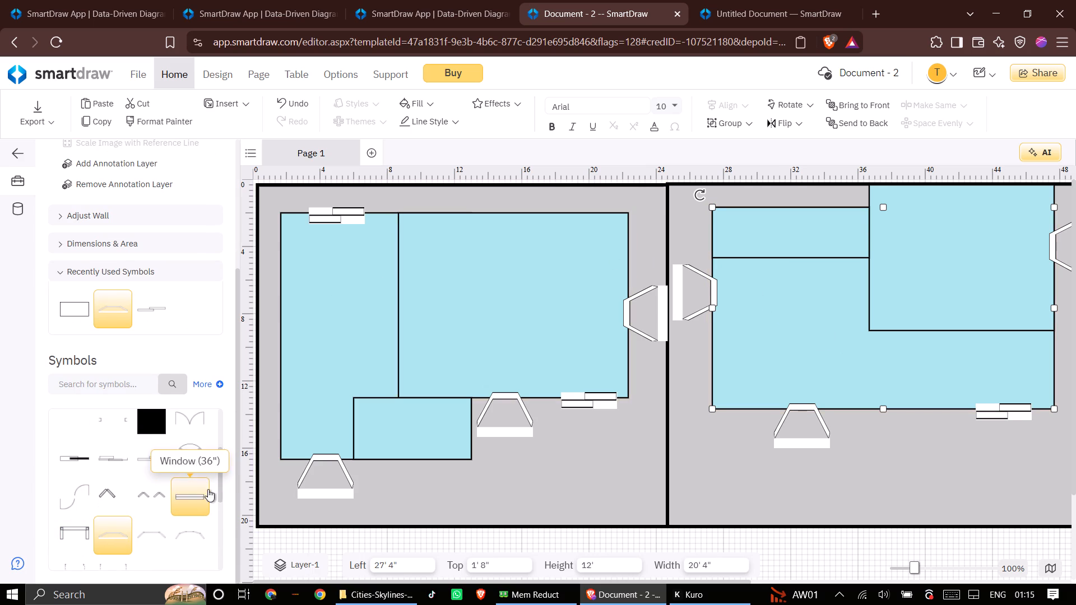
drag(217, 464, 220, 505)
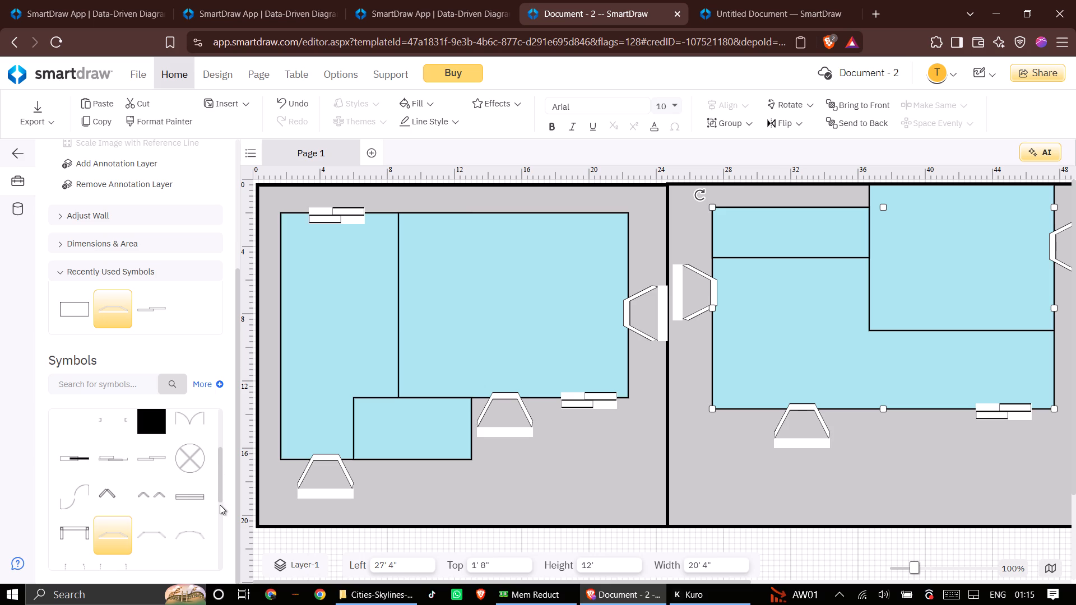
drag(220, 505, 220, 505)
drag(220, 482, 221, 516)
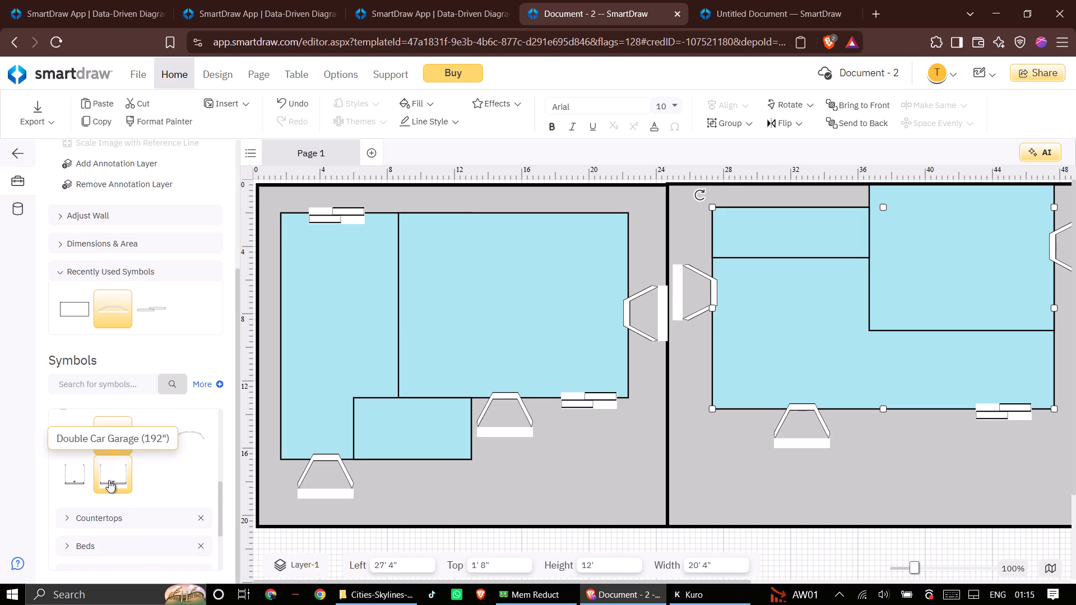
drag(222, 505, 222, 498)
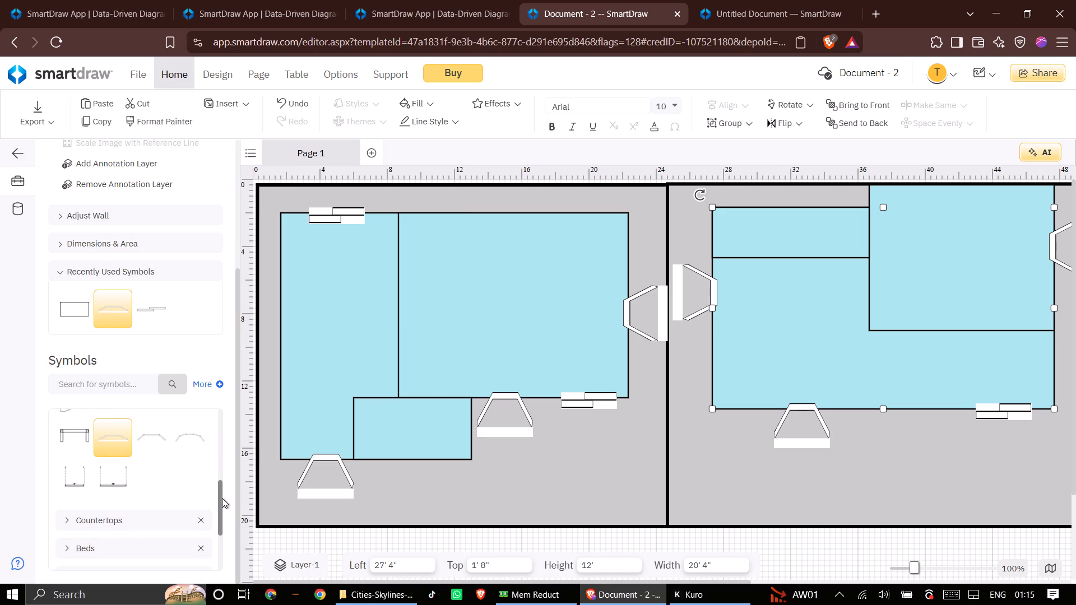
drag(222, 498, 222, 464)
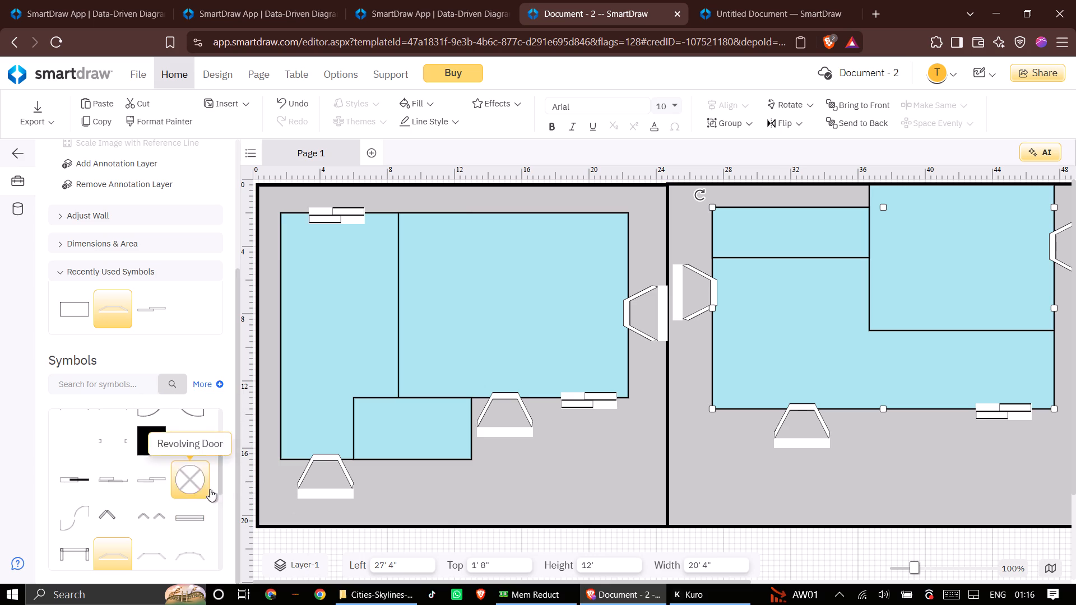
click(193, 518)
drag(191, 518, 338, 322)
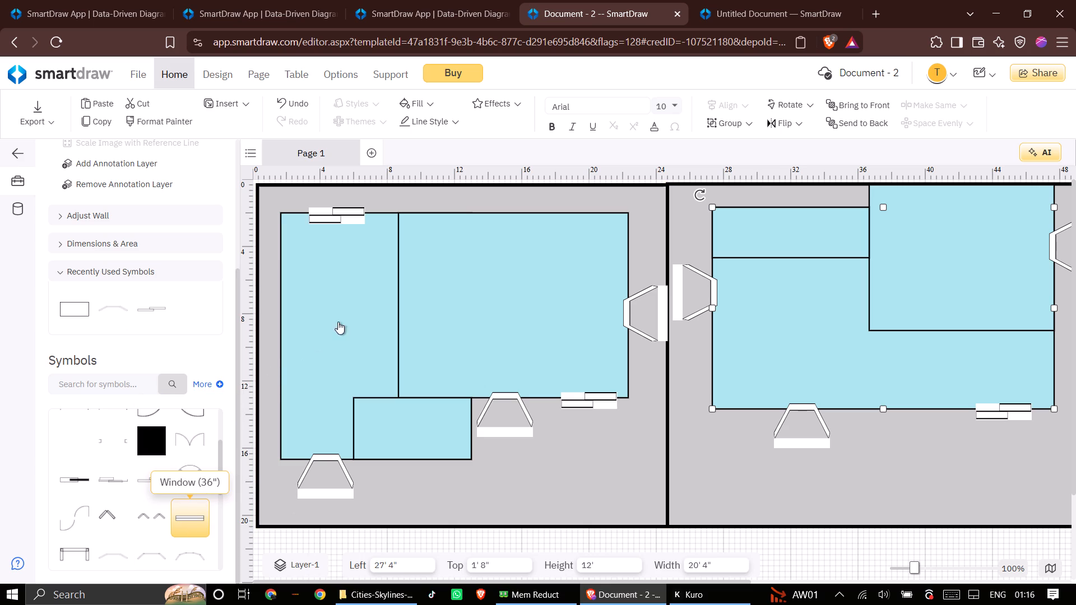
drag(338, 322, 388, 289)
click(200, 519)
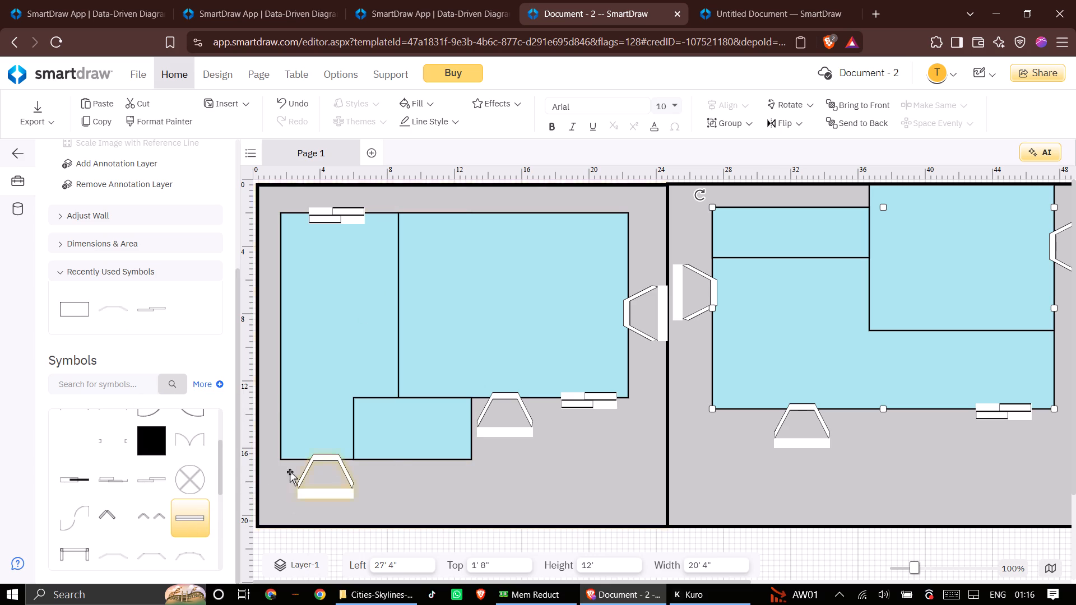
drag(202, 520, 448, 346)
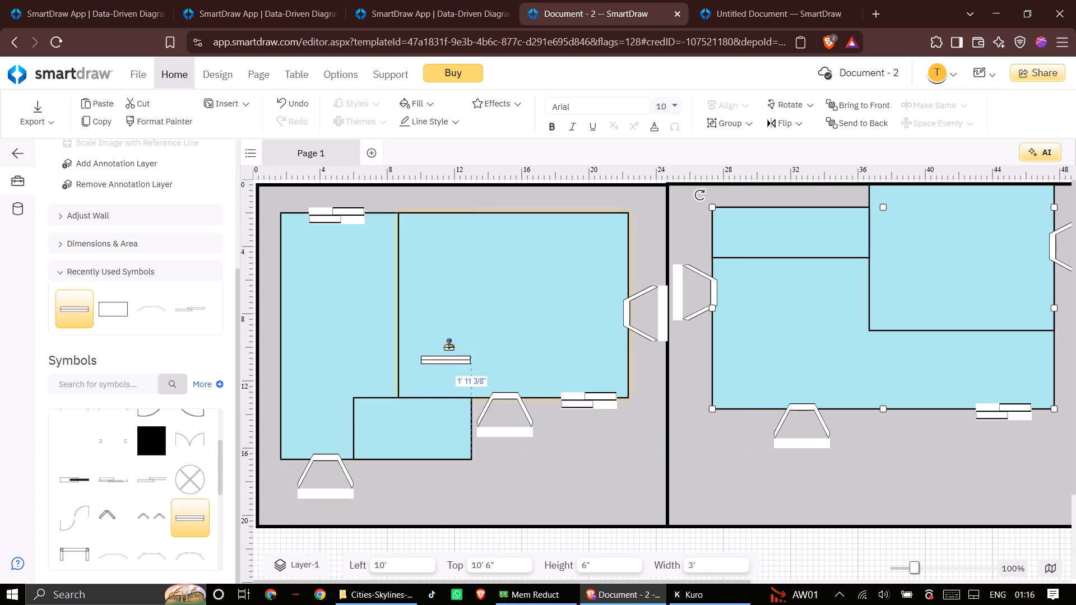
drag(448, 346, 467, 226)
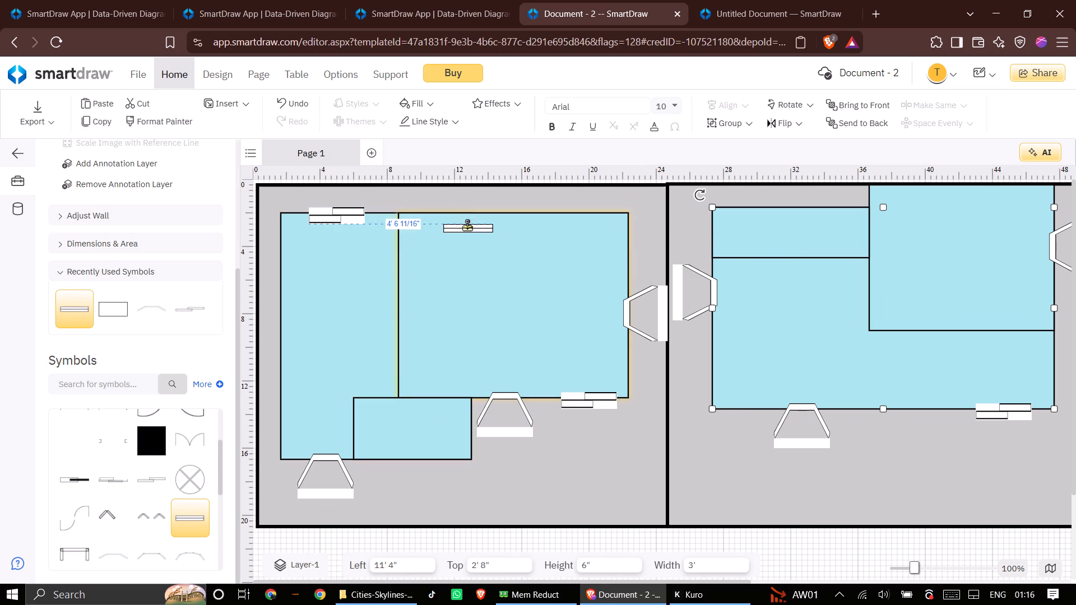
drag(467, 226, 286, 316)
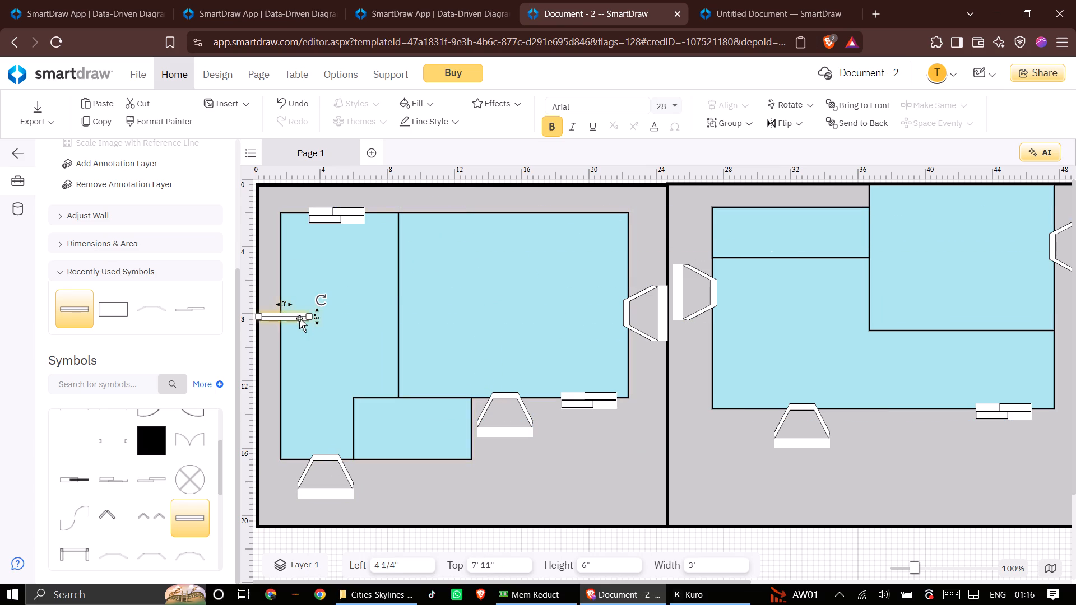
Rotate the window to vertical and fit it onto the tall room's left edge, at about 1 1/4" left and 6' 3 3/4" top.
drag(321, 296, 299, 337)
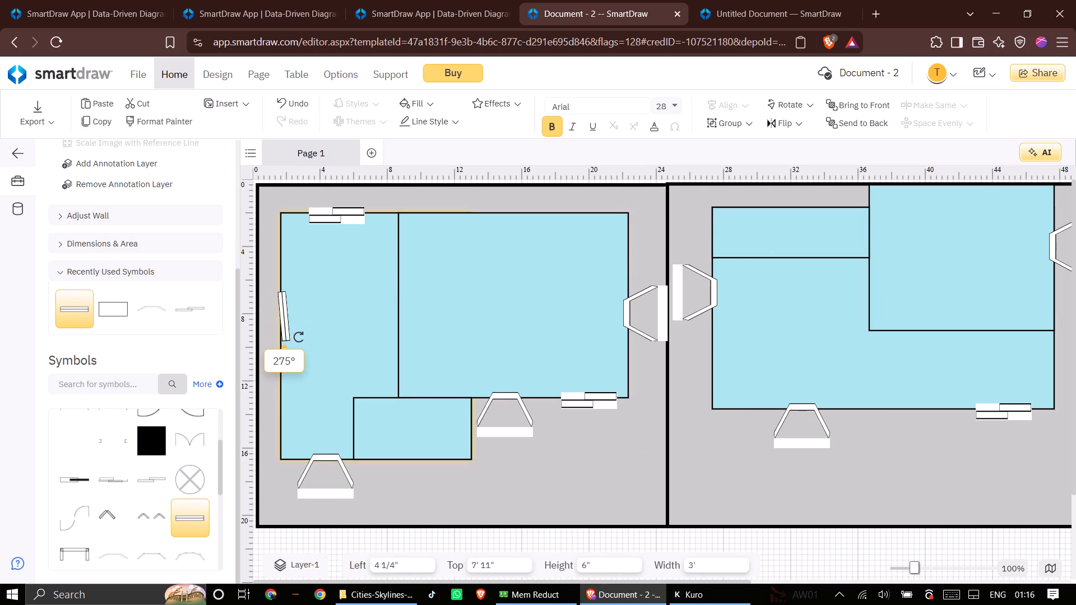
drag(299, 337, 296, 338)
drag(286, 321, 282, 321)
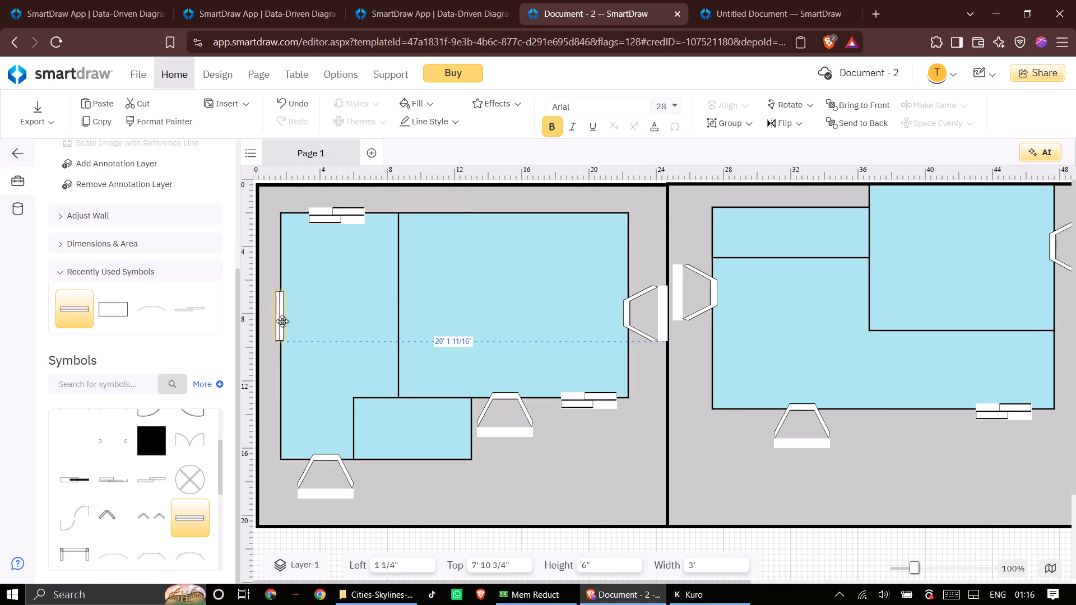
drag(282, 321, 283, 293)
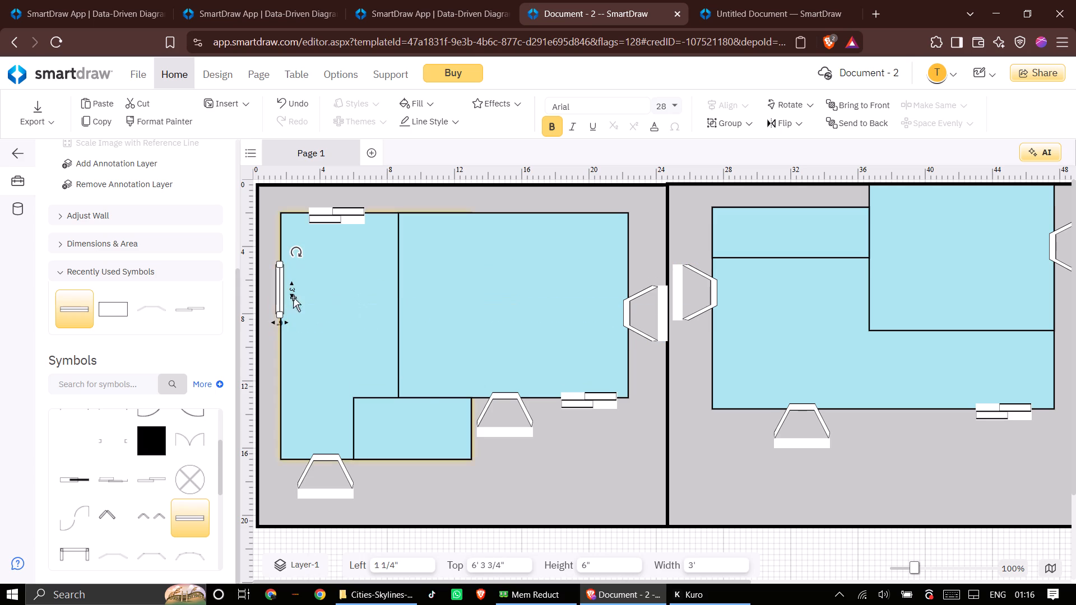
click(525, 467)
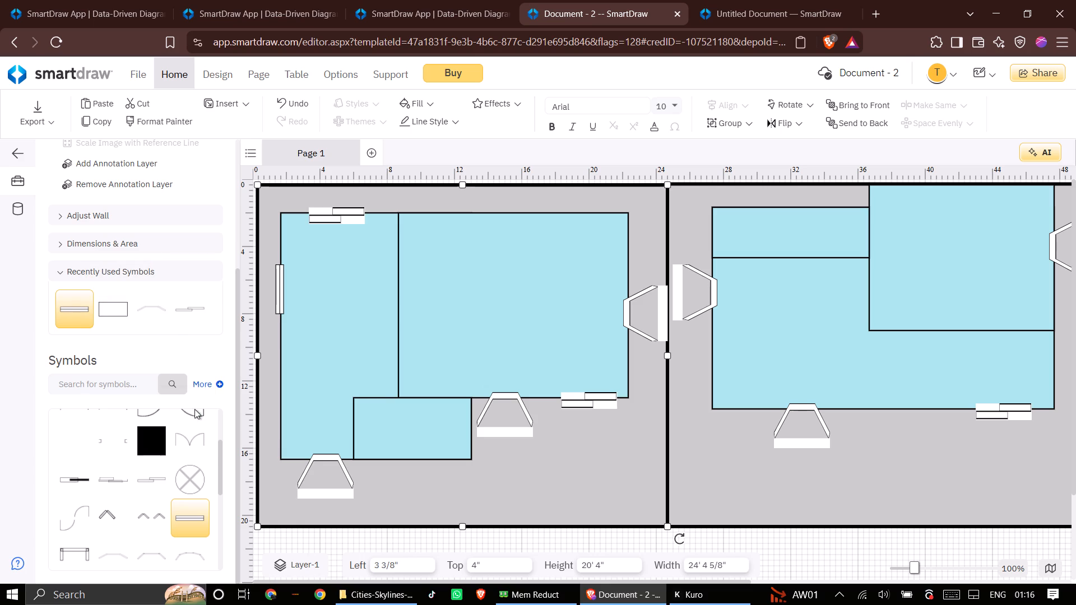
Browse the symbol library, expanding the Countertops category and looking over the door and window symbols.
scroll(197, 577, down, 1)
scroll(133, 529, down, 1)
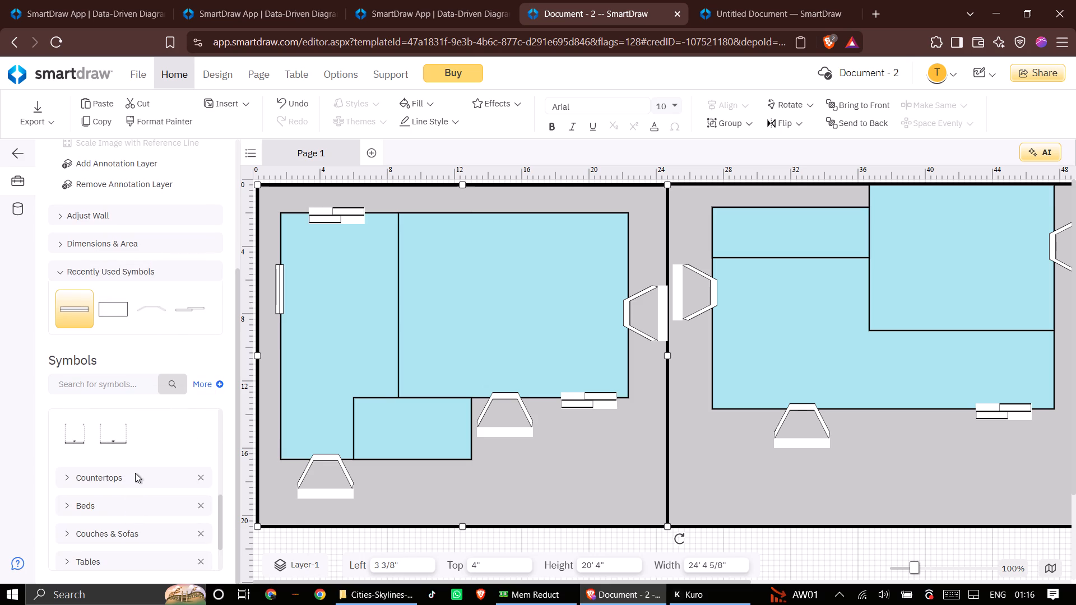
click(135, 473)
click(68, 476)
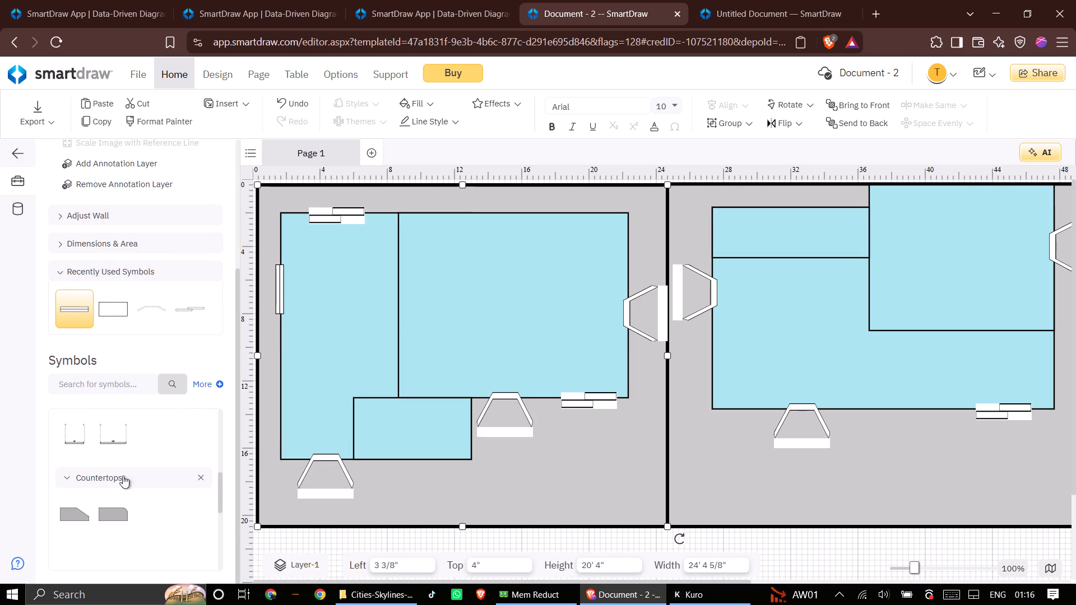
scroll(161, 481, down, 1)
scroll(161, 481, up, 1)
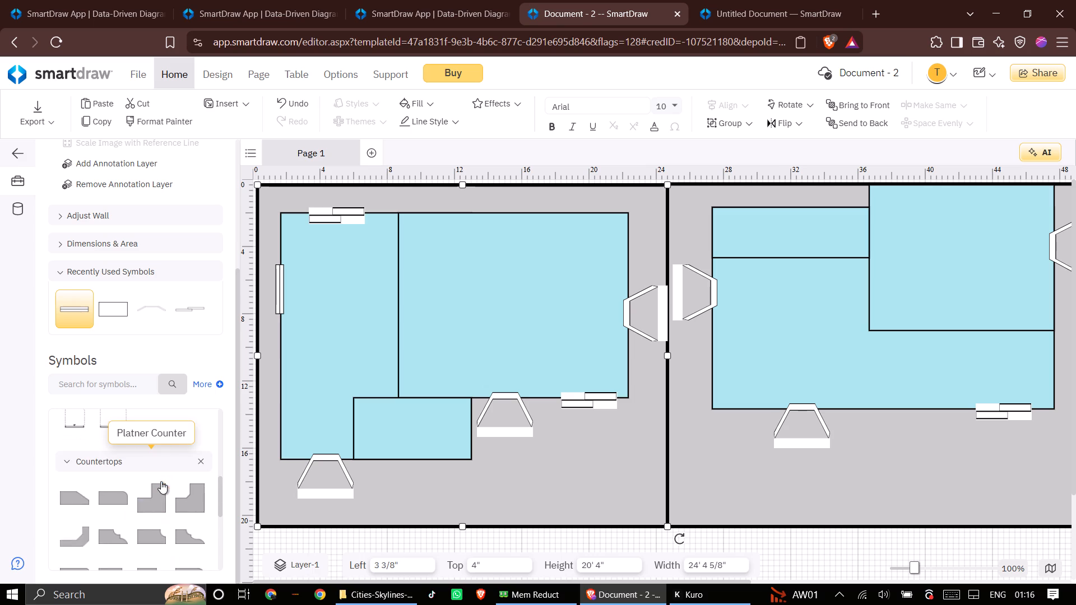
scroll(159, 510, up, 1)
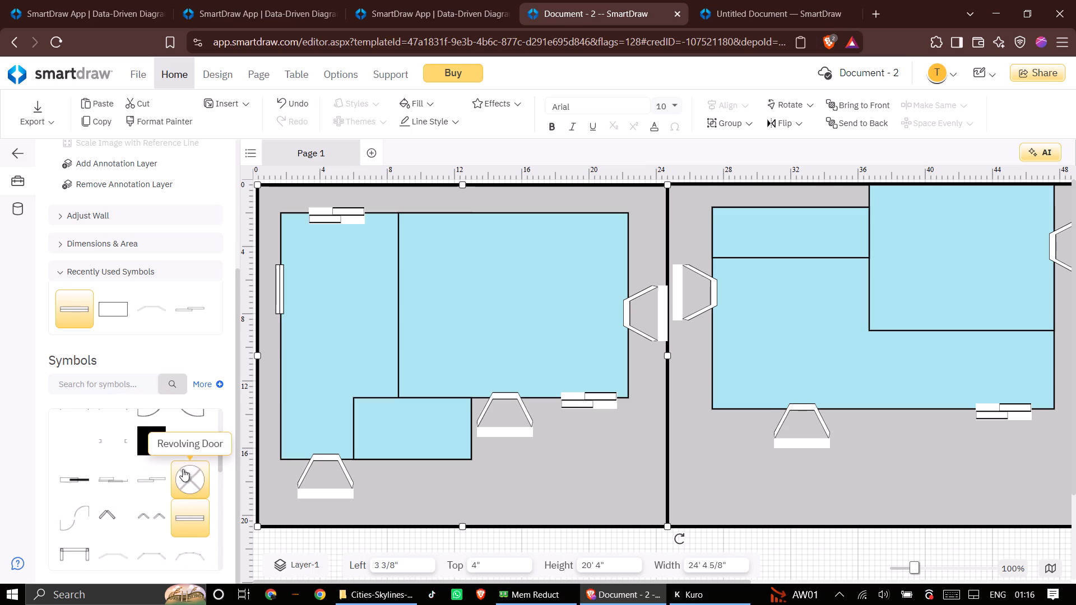
scroll(175, 497, down, 1)
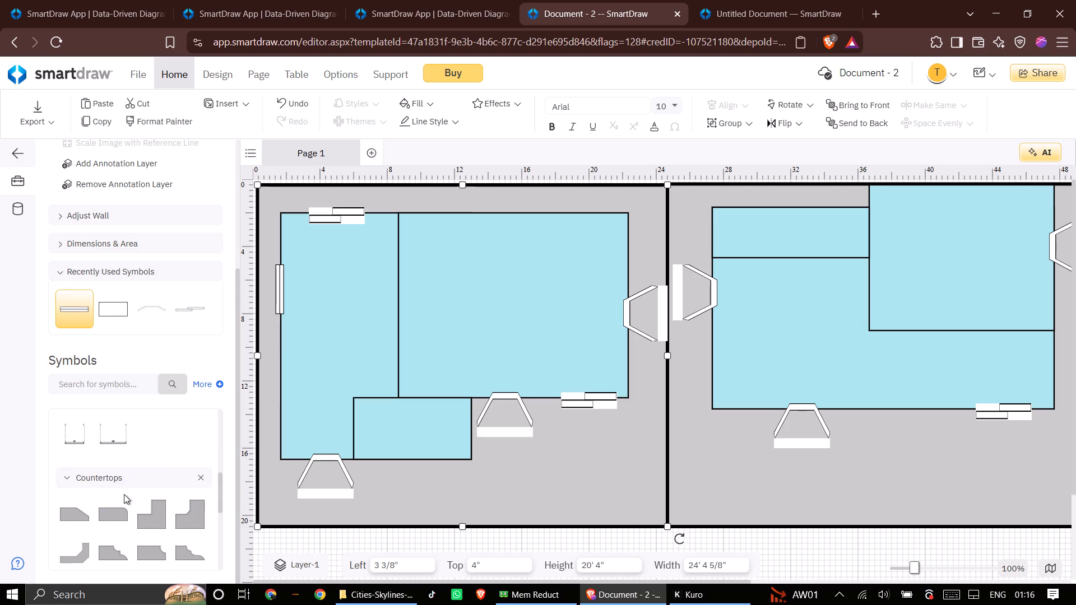
scroll(124, 494, up, 1)
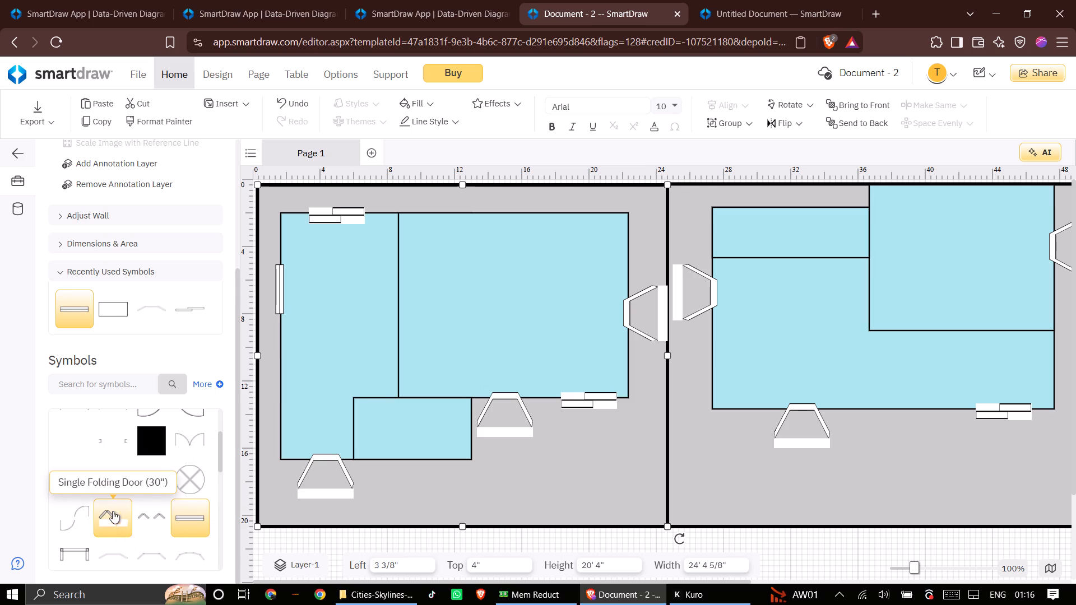
Place a Double Folding Door (48") on the first grey rectangle's bottom edge, widened to 6' 4", at 14' 8" left and 19' 7" top.
click(147, 516)
drag(147, 516, 215, 513)
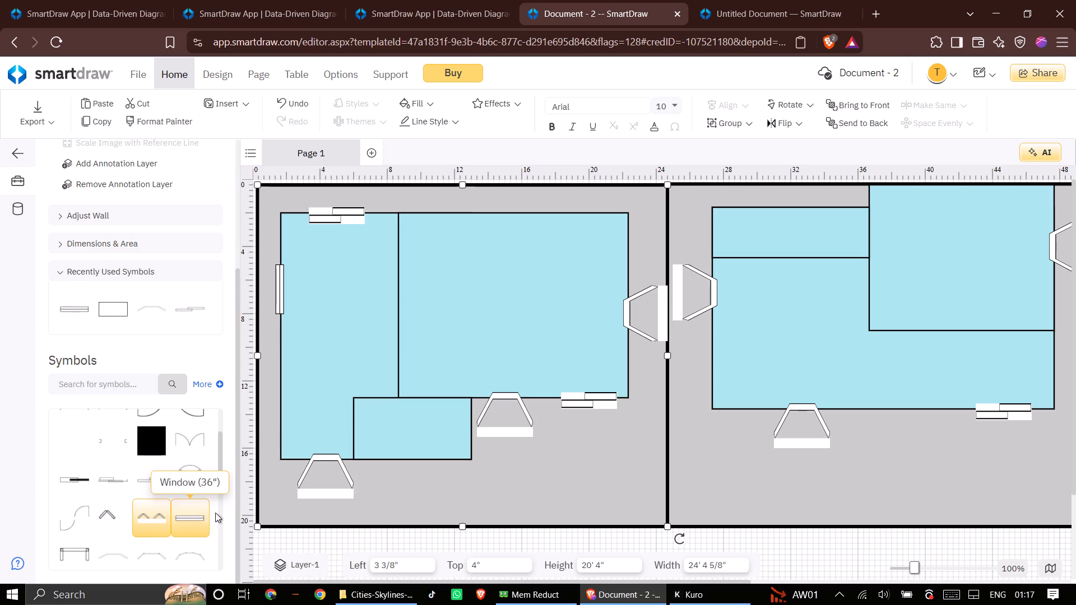
drag(215, 513, 502, 493)
drag(508, 502, 539, 509)
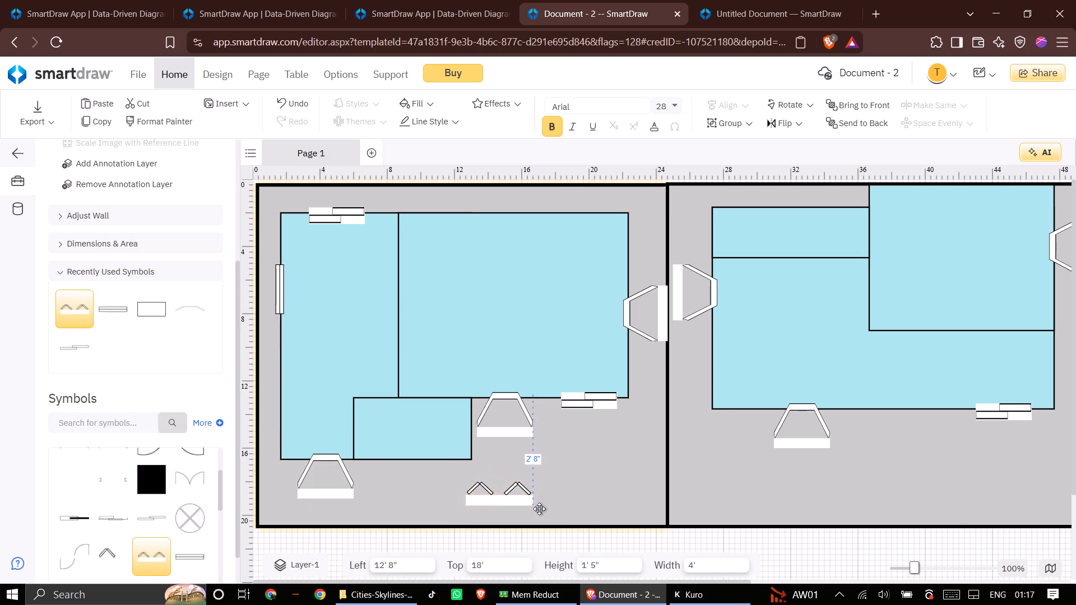
drag(539, 509, 580, 528)
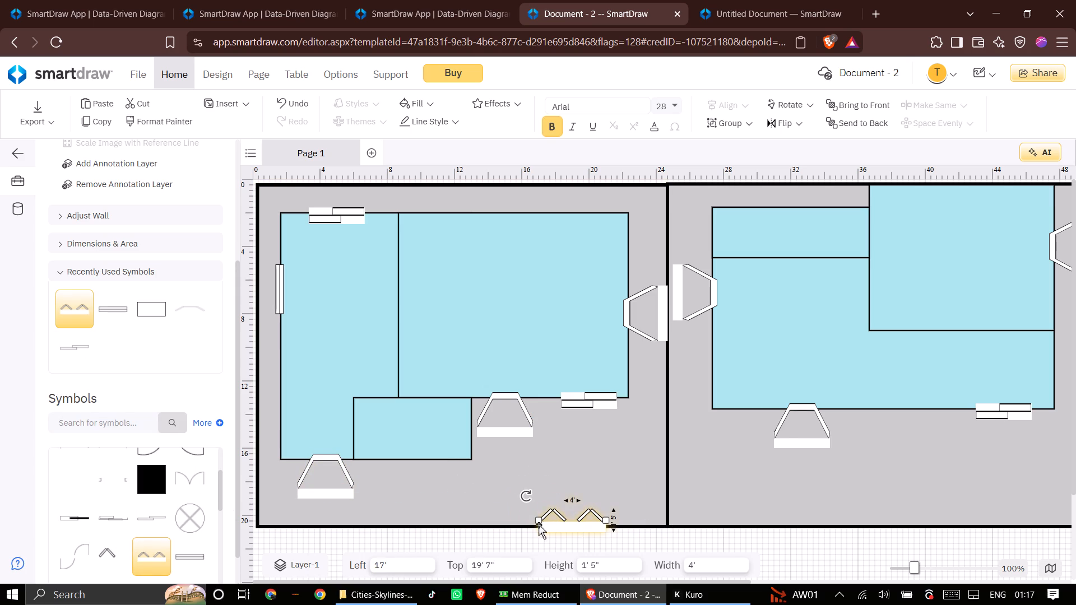
drag(536, 523, 498, 522)
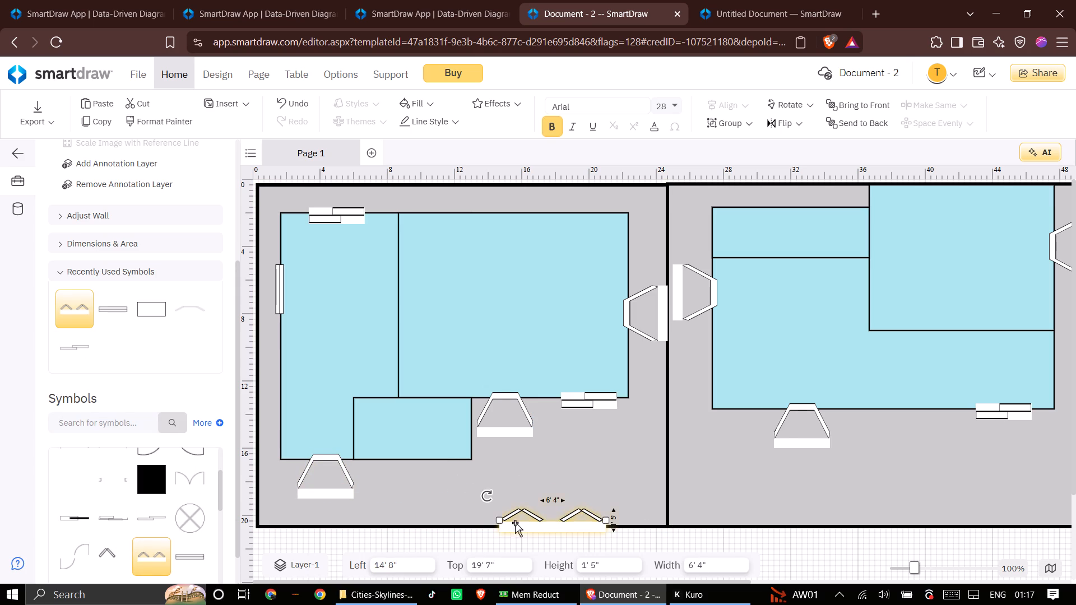
click(527, 528)
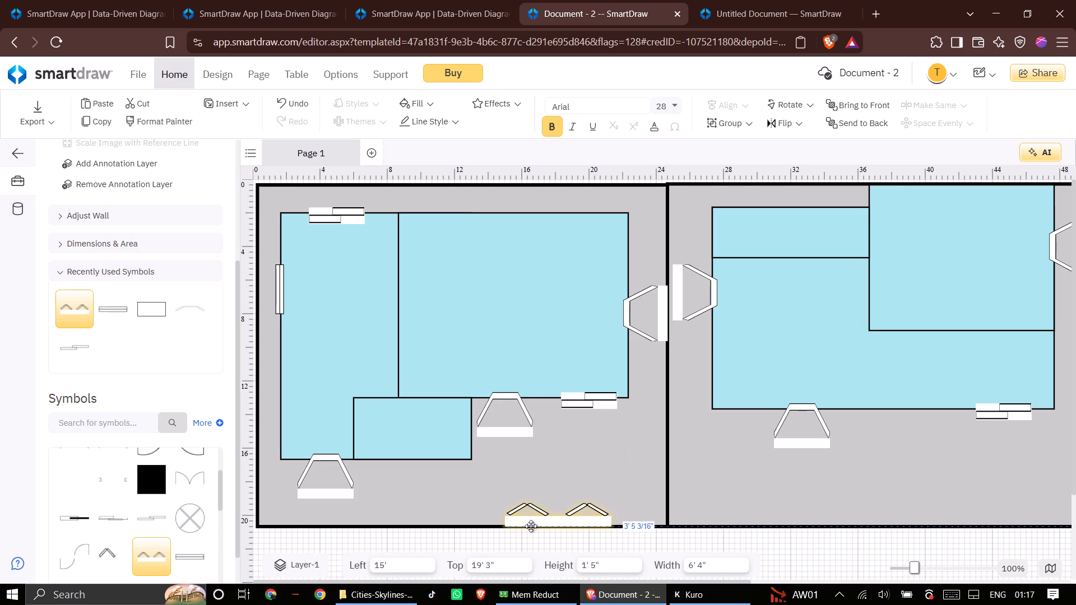
click(566, 533)
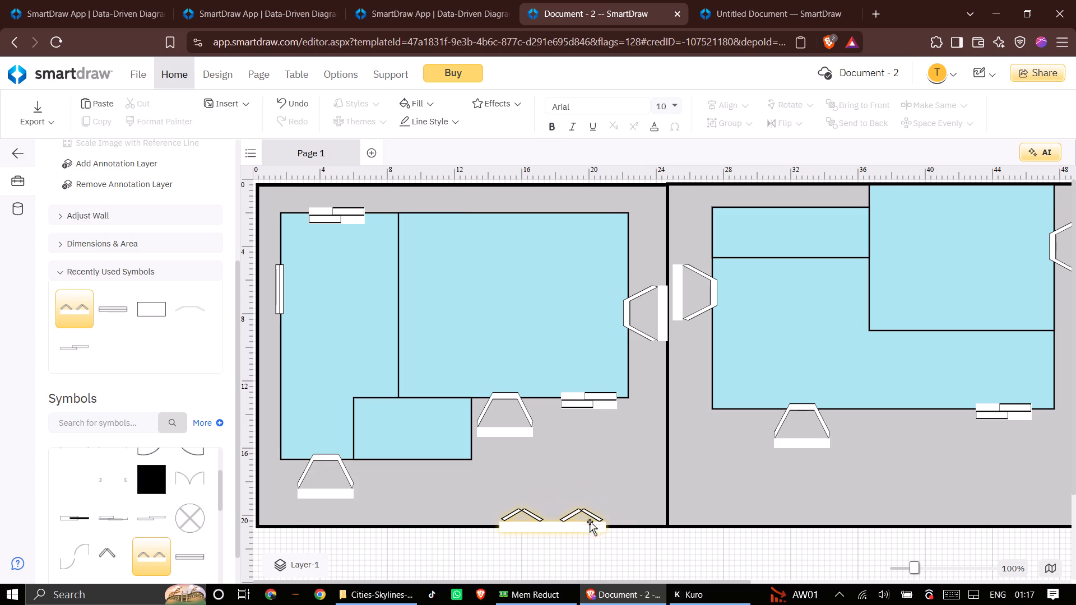
Place another Double Folding Door (48") on the second grey rectangle's bottom edge, widened to 6' 8", at 34' left and 19' 7" top.
drag(155, 550, 837, 513)
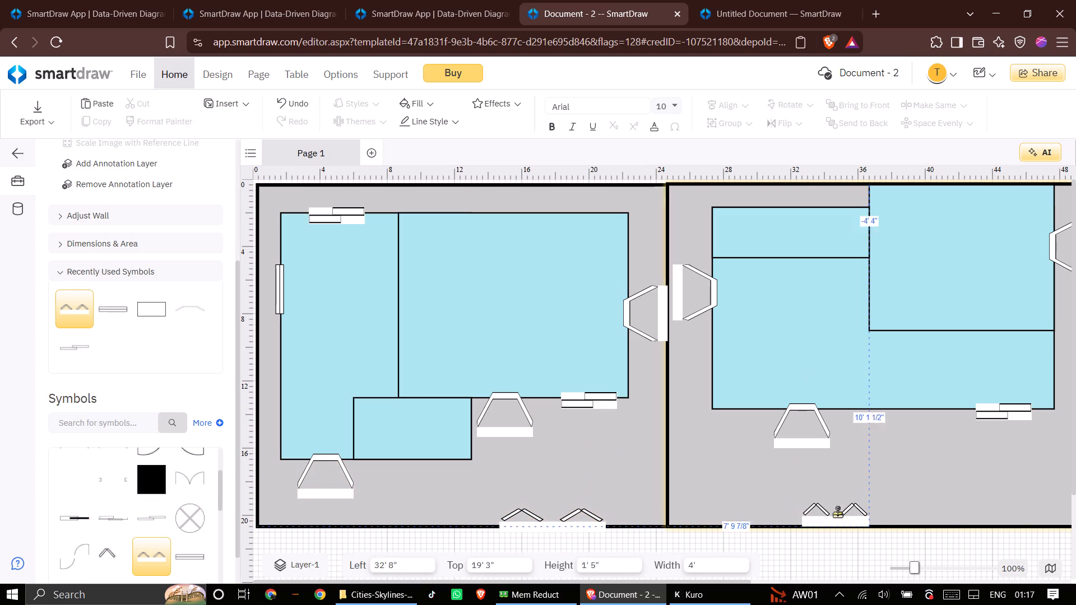
drag(837, 513, 781, 524)
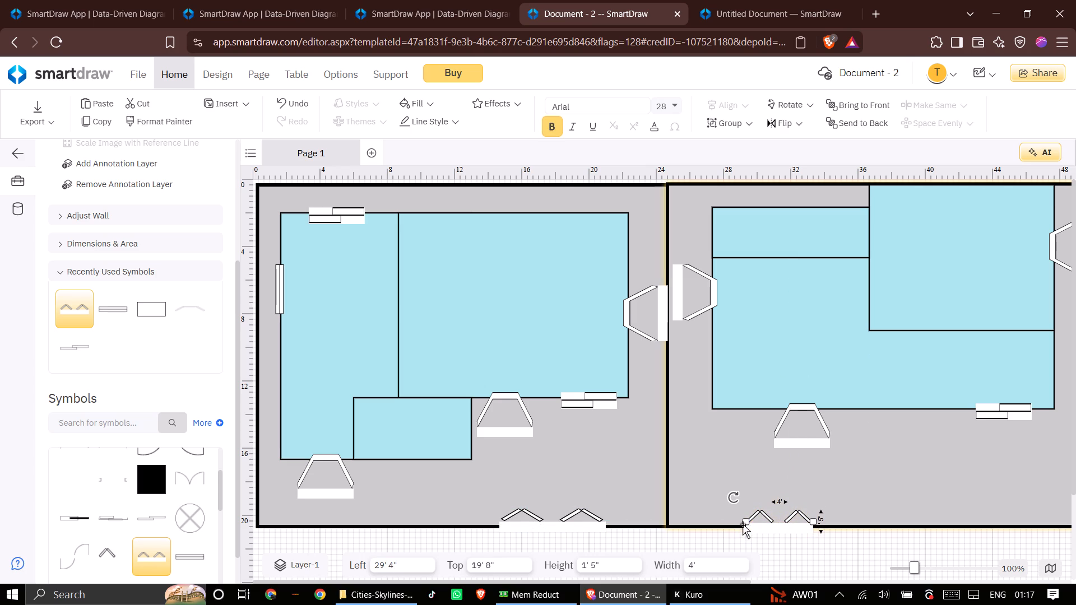
drag(748, 522, 718, 520)
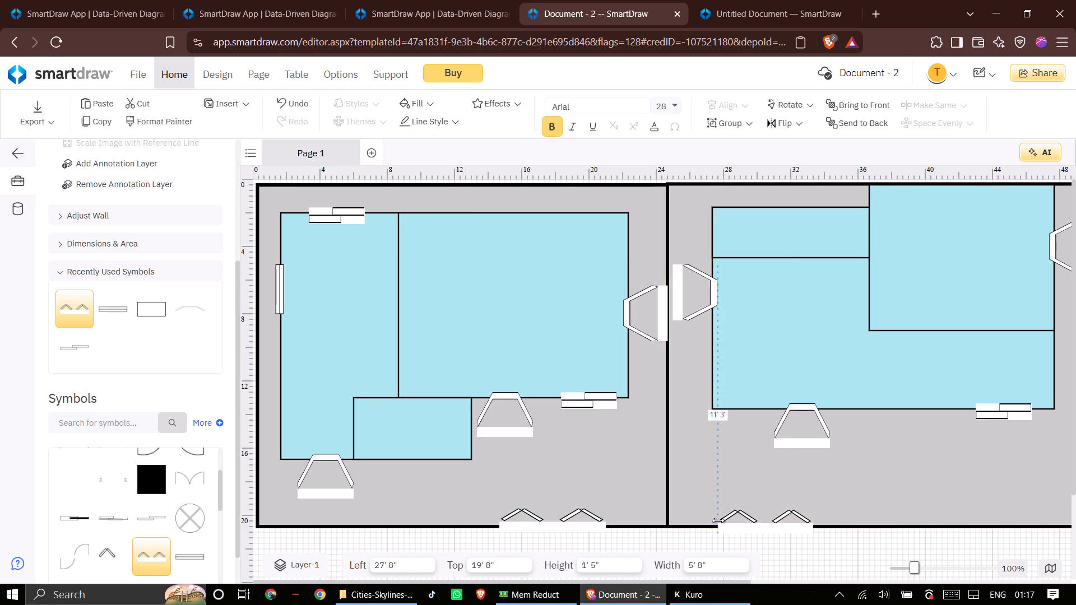
drag(718, 520, 702, 520)
drag(750, 530, 870, 532)
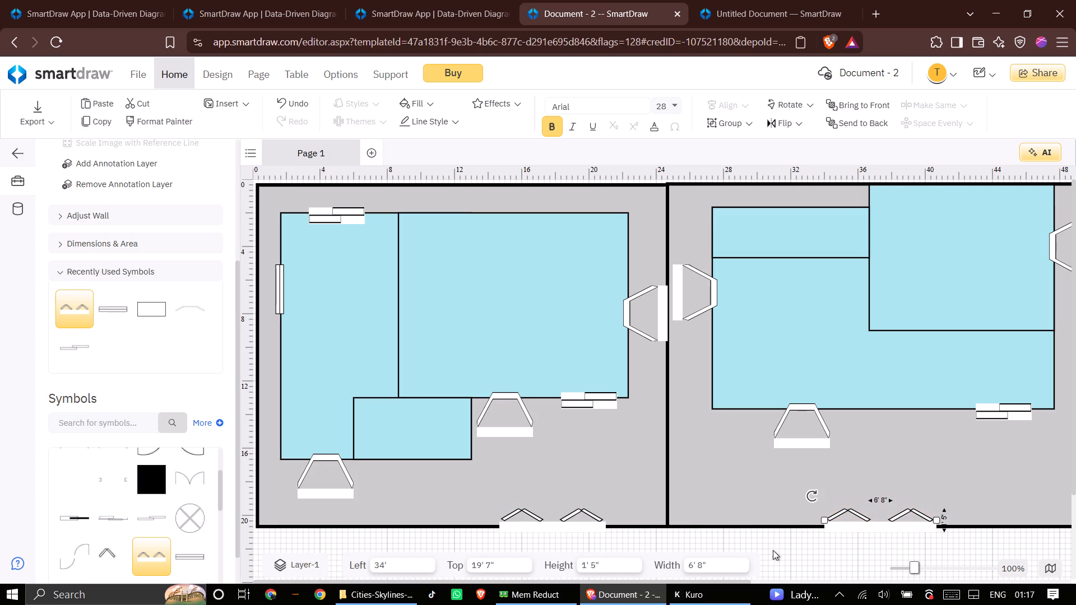
click(773, 550)
Place a 2' by 2' Post/Column on the first grey rectangle's lower left corner, at about 1/16" left and 19' 7" top.
middle_drag(693, 431, 555, 449)
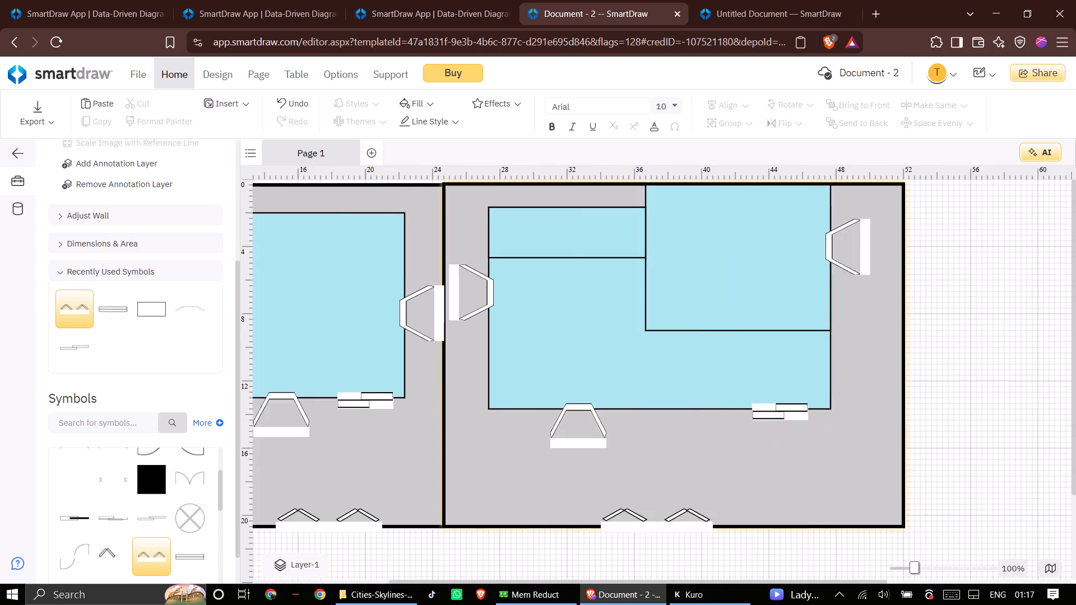
middle_drag(555, 449, 805, 548)
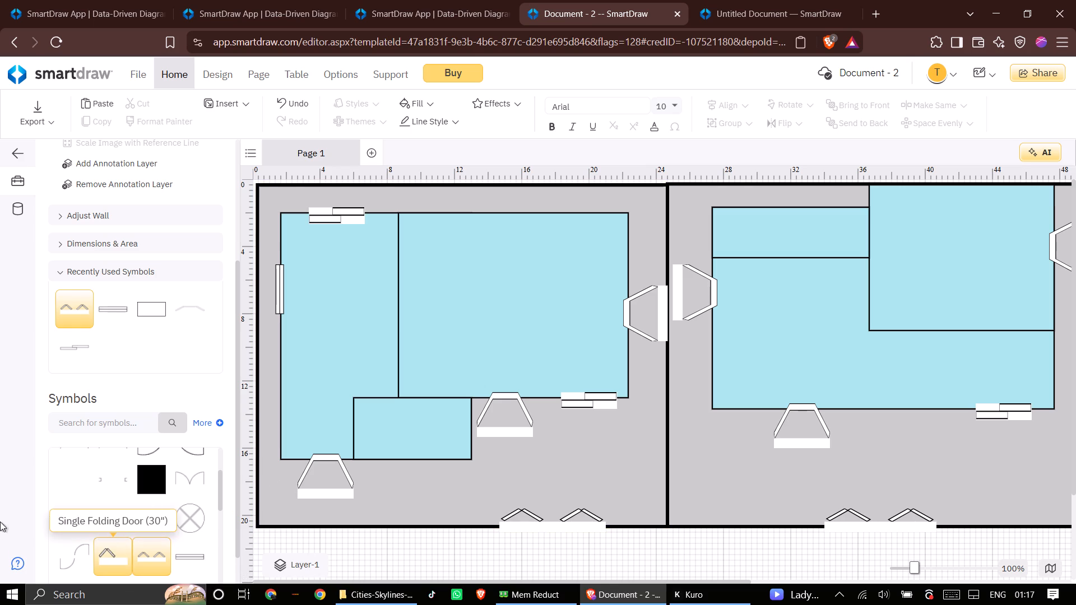
click(159, 477)
drag(160, 478, 318, 497)
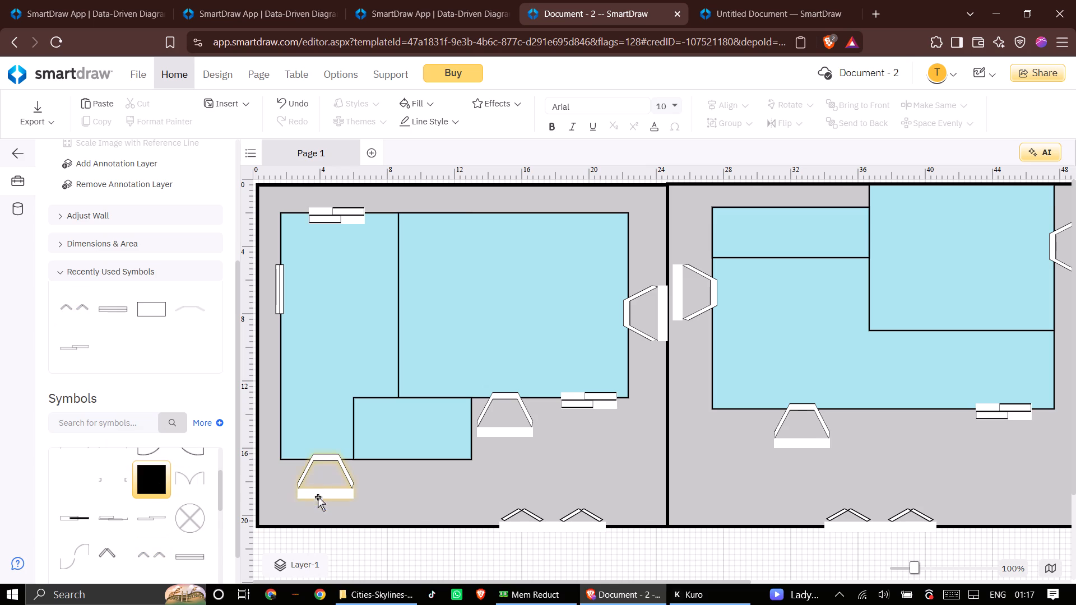
drag(318, 497, 301, 519)
click(298, 519)
drag(298, 519, 298, 522)
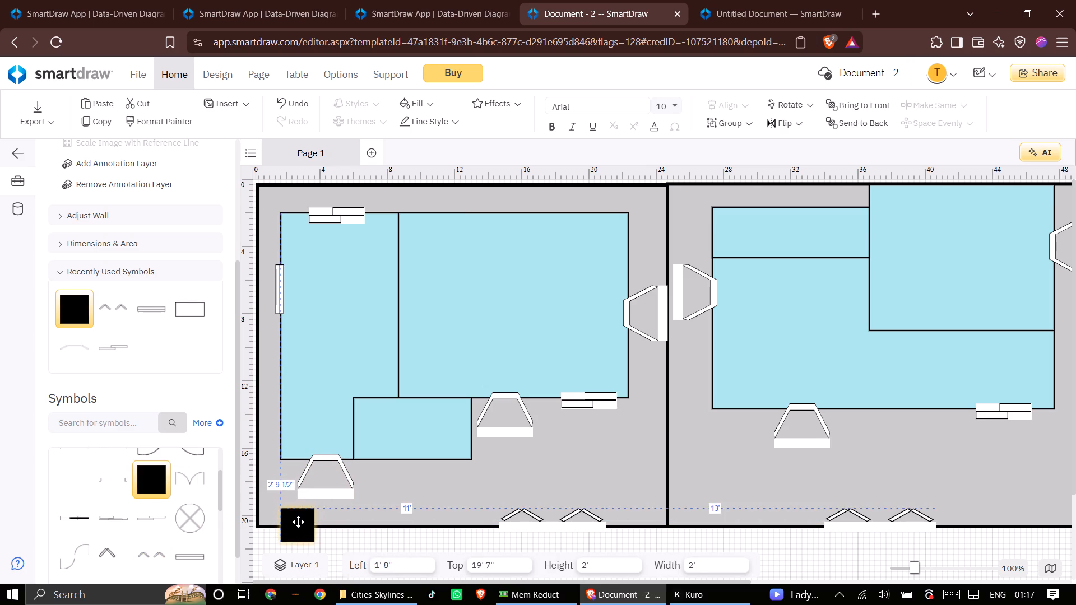
drag(298, 522, 299, 527)
click(299, 527)
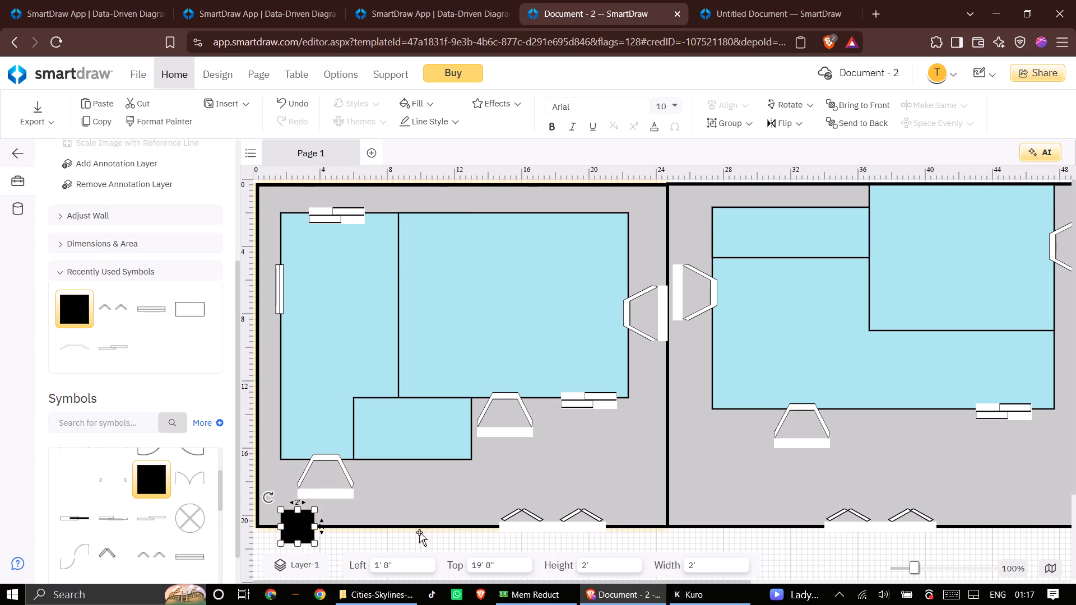
click(418, 537)
drag(292, 522, 290, 522)
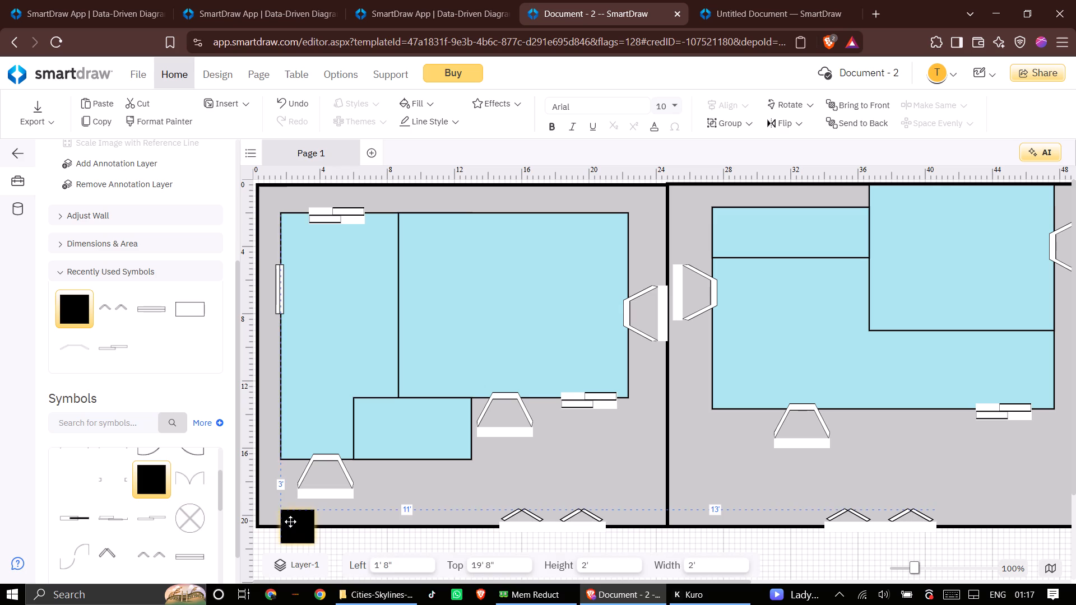
drag(290, 522, 256, 522)
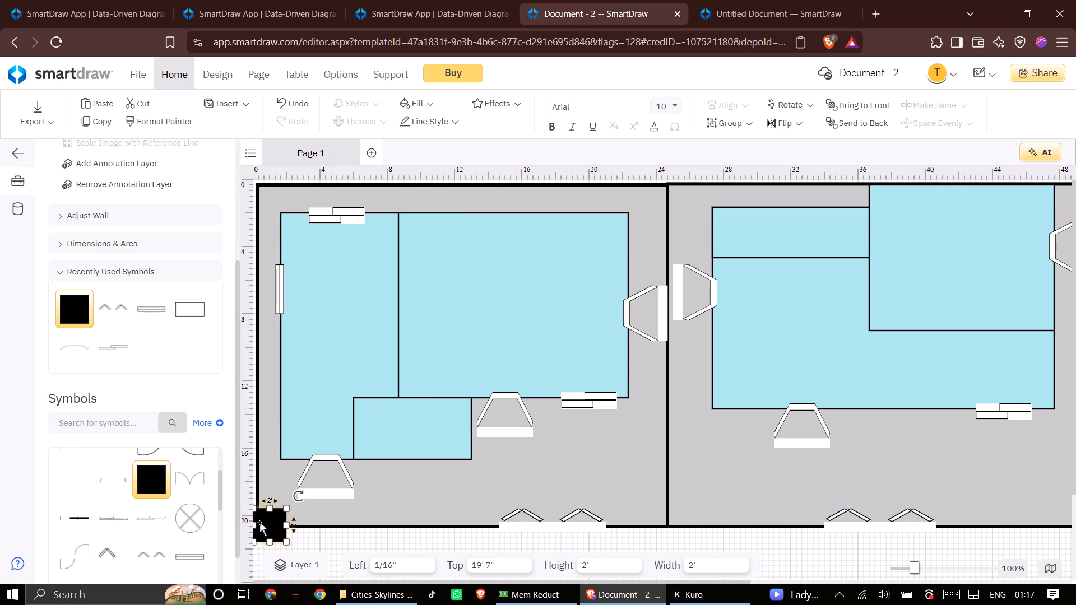
click(259, 522)
Add a second Post/Column at the first grey rectangle's upper left corner, at about 3 15/16" left and 3 15/16" top.
drag(148, 479, 249, 261)
drag(249, 261, 249, 234)
drag(146, 486, 217, 304)
drag(217, 304, 217, 298)
double_click(317, 537)
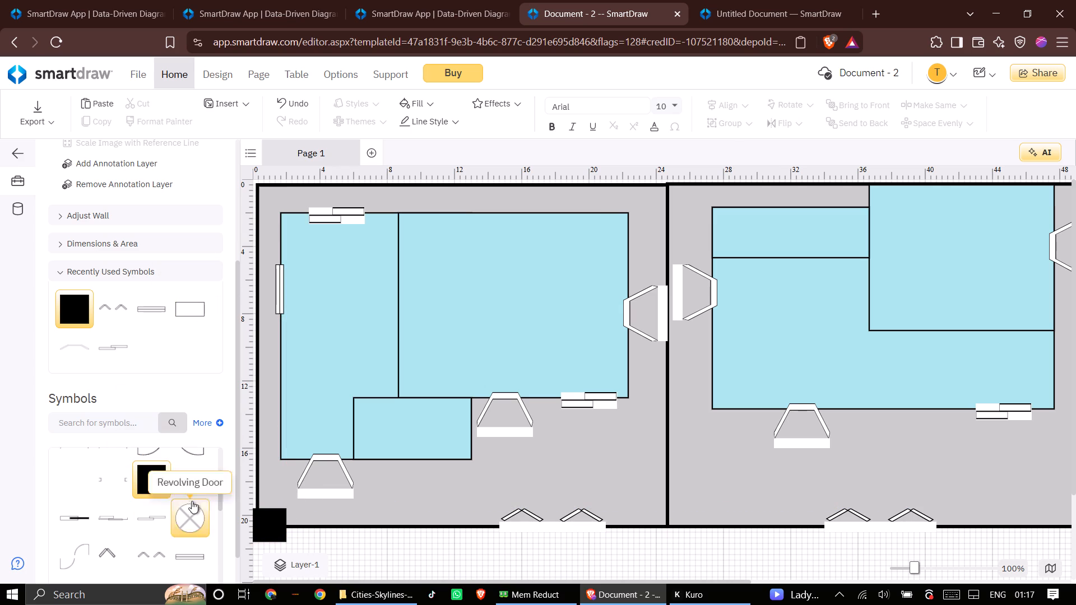
drag(156, 478, 240, 278)
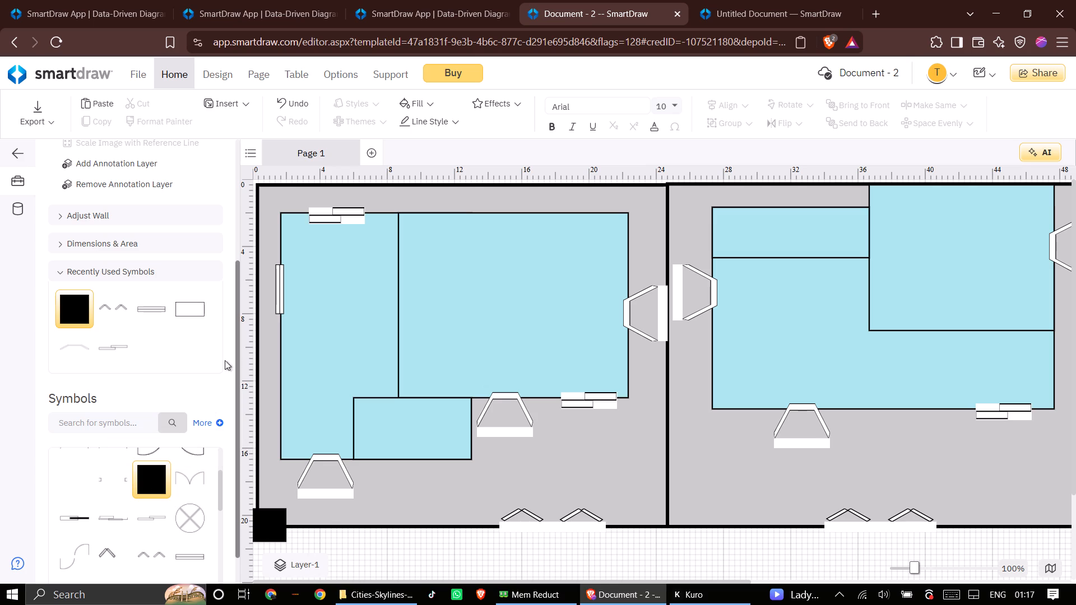
drag(152, 477, 272, 197)
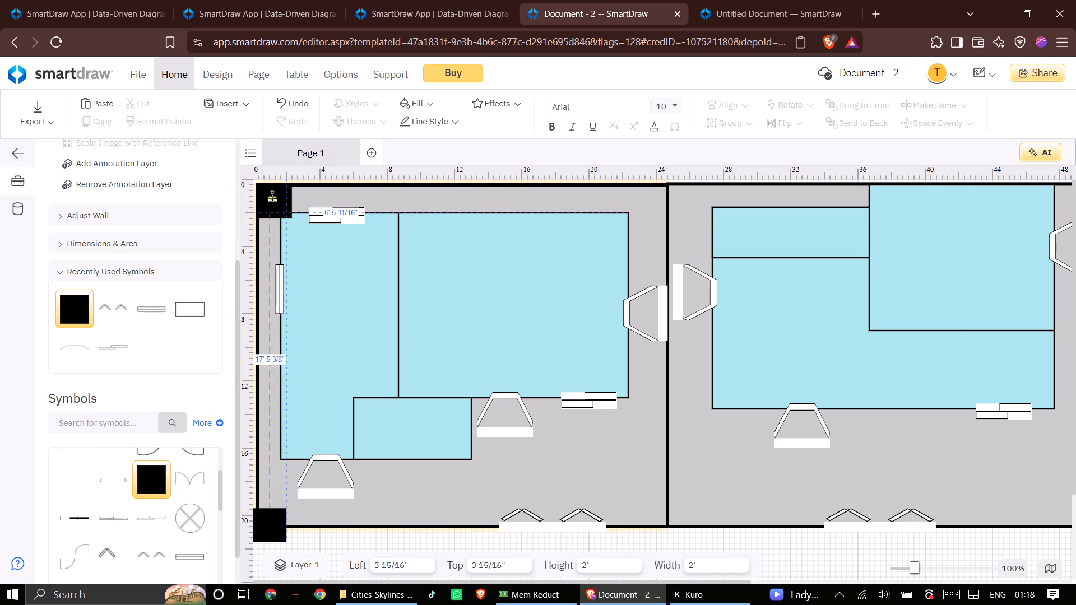
drag(272, 197, 259, 186)
Move the second post to the lower end of the two grey rectangles' shared edge, at about 23' 8" left and 19' 3 1/2" top.
drag(270, 196, 307, 212)
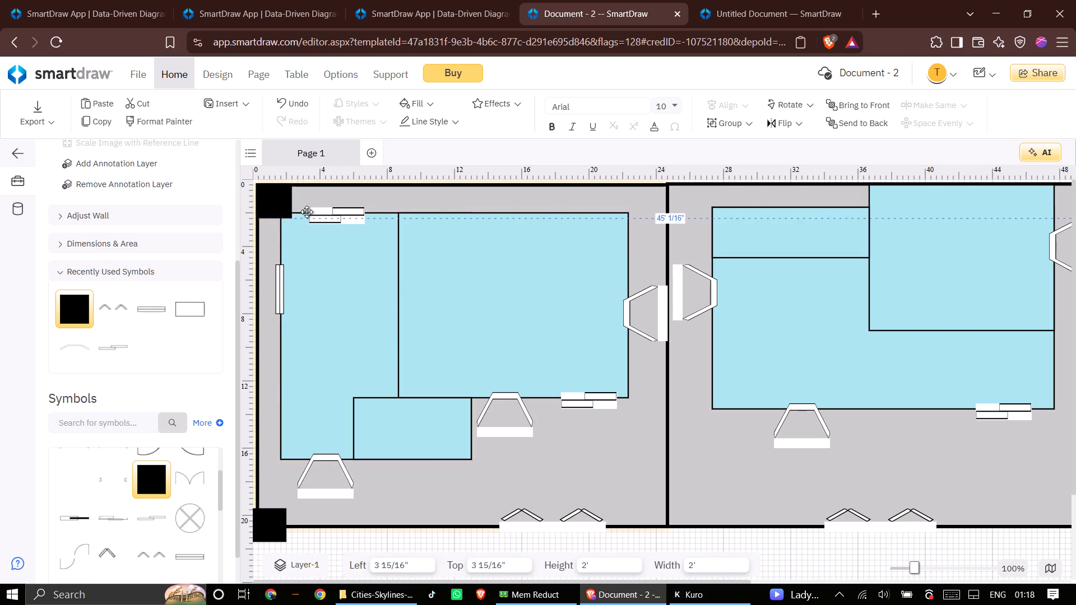
drag(307, 212, 662, 182)
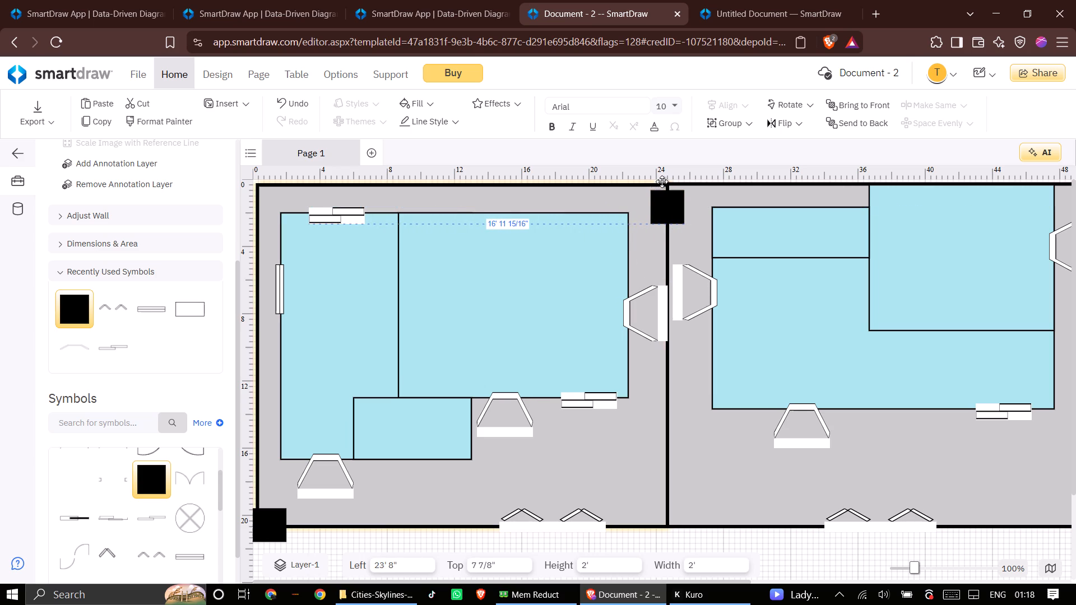
drag(662, 182, 662, 178)
drag(662, 202, 662, 187)
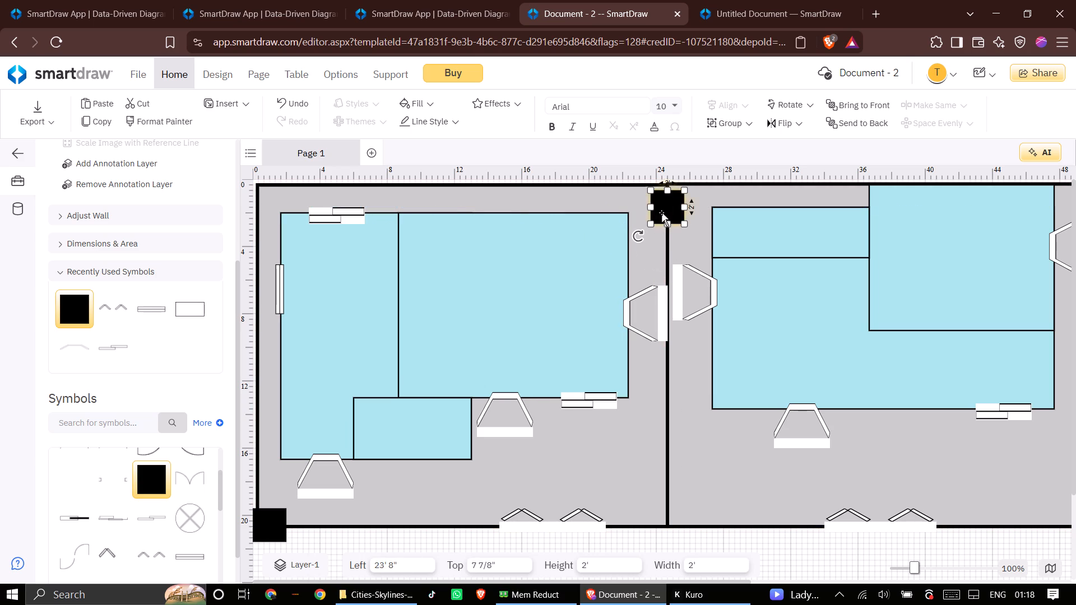
drag(662, 201, 662, 516)
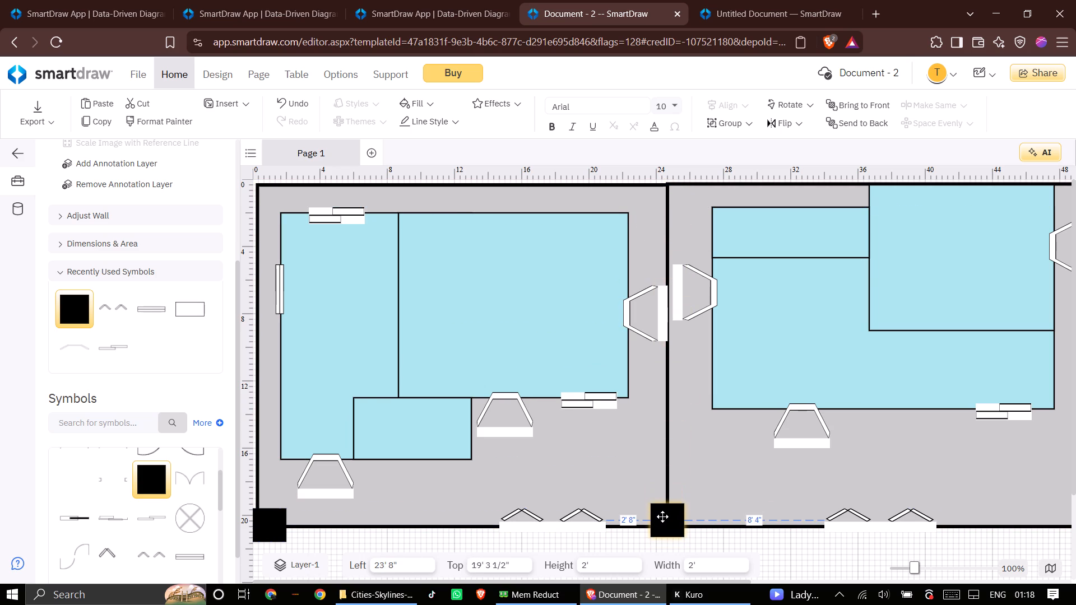
drag(662, 516, 664, 516)
click(717, 558)
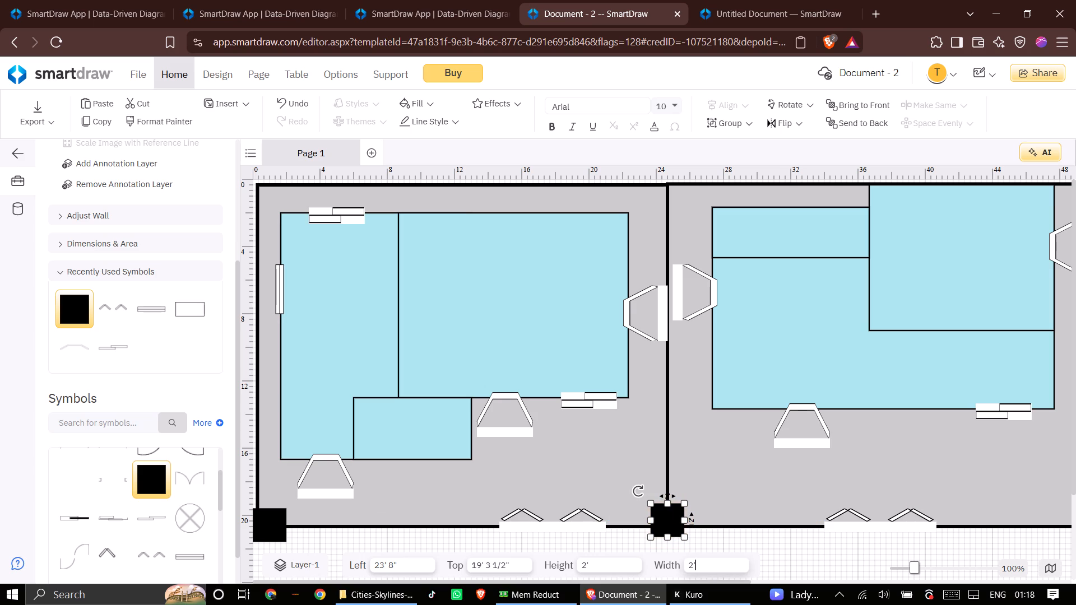
click(714, 560)
click(720, 544)
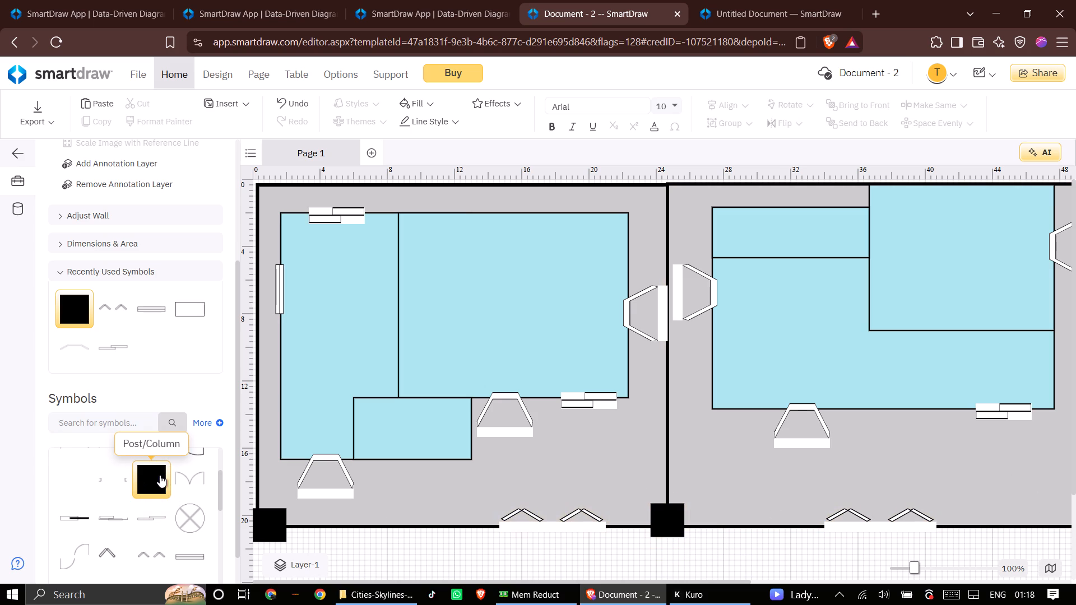
Place another 2' by 2' Post/Column on the second grey rectangle's lower right corner, level with the post at the shared edge.
drag(157, 475, 1066, 516)
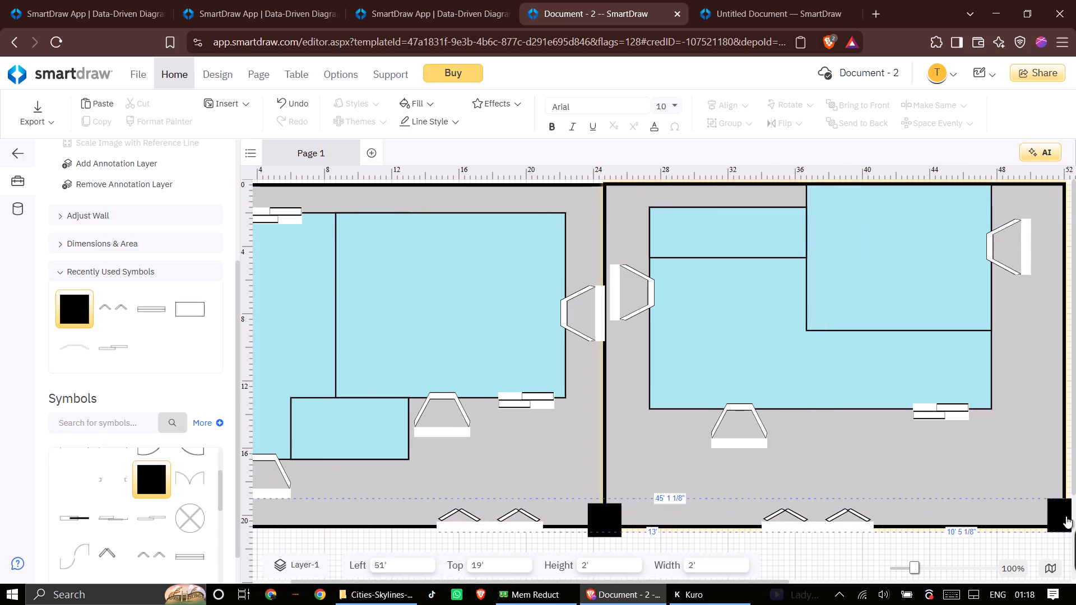
drag(1066, 516, 1006, 523)
click(1037, 494)
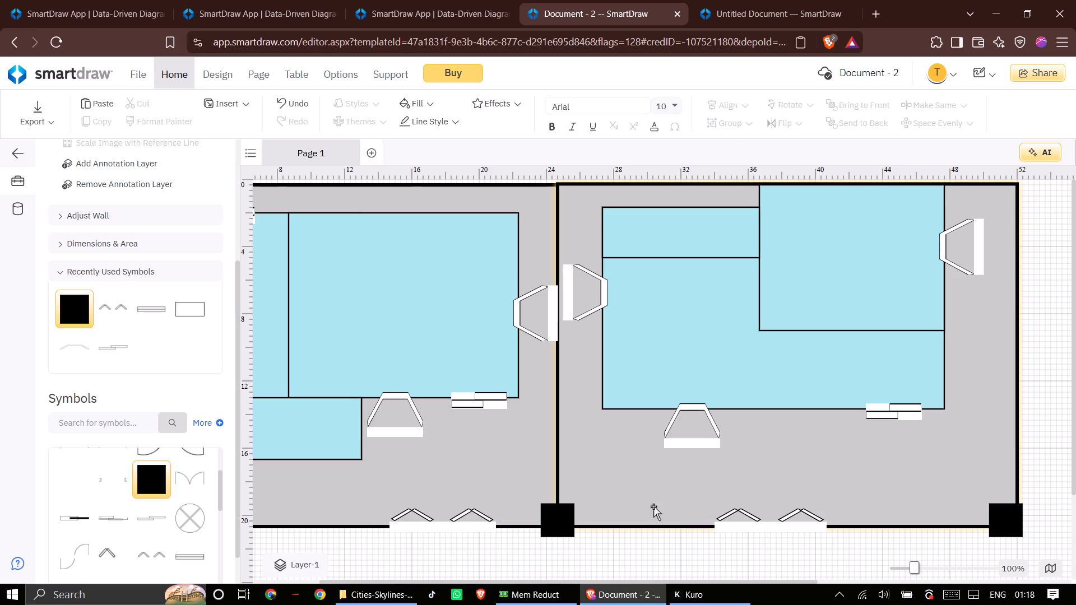
Place a California King Bed from the Beds symbols in the first grey rectangle's leftmost room, at about 2' 4" left and 3' 3/4" top.
scroll(502, 551, up, 1)
middle_click(500, 543)
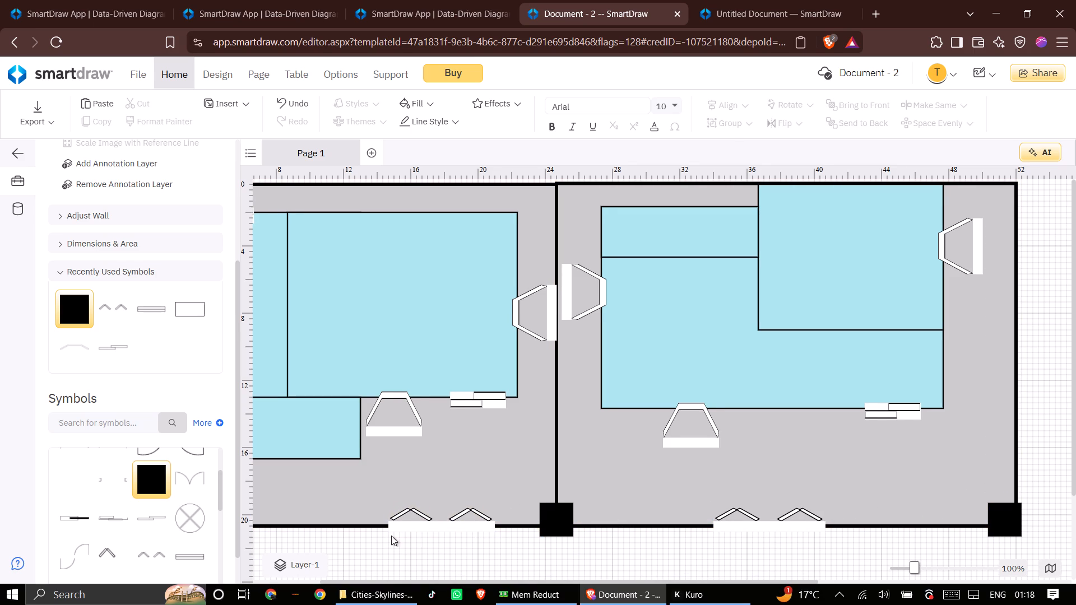
middle_drag(358, 530, 1013, 584)
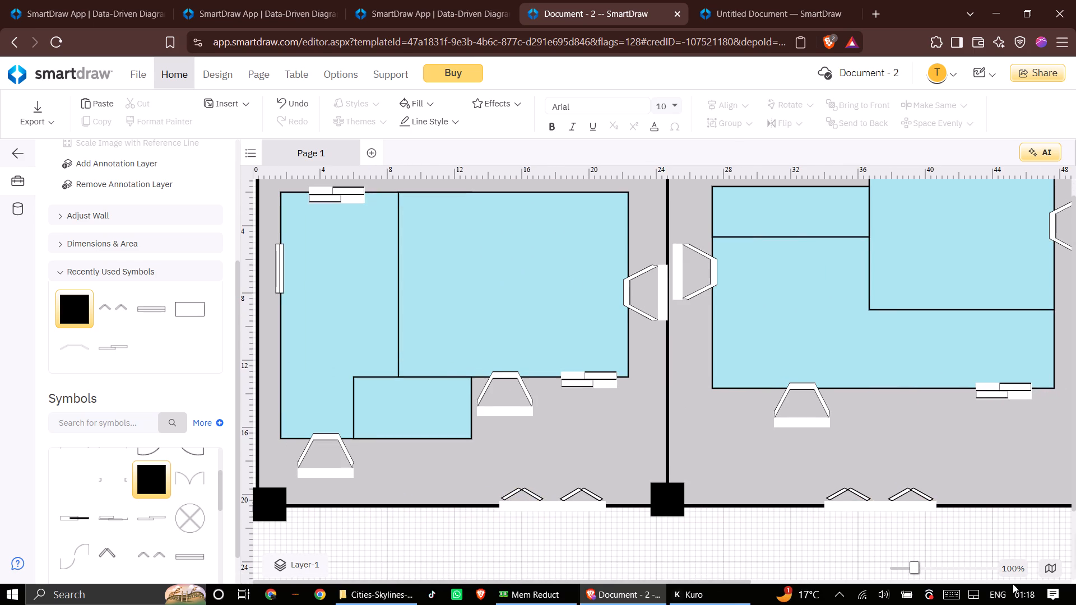
middle_drag(1013, 584, 1014, 604)
scroll(1013, 599, up, 1)
scroll(401, 470, down, 1)
scroll(184, 481, down, 2)
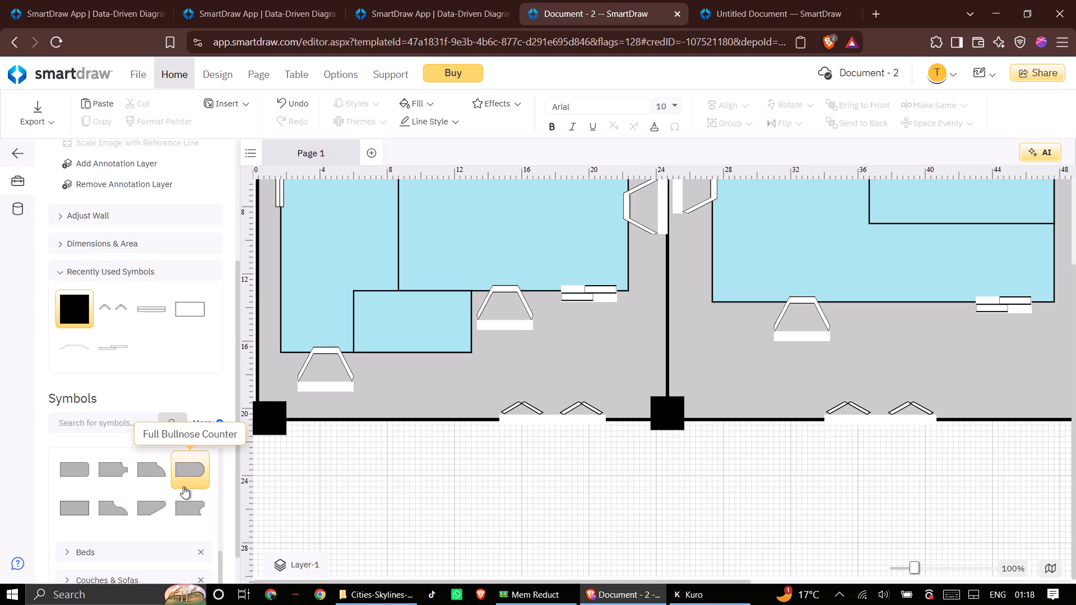
scroll(183, 486, down, 4)
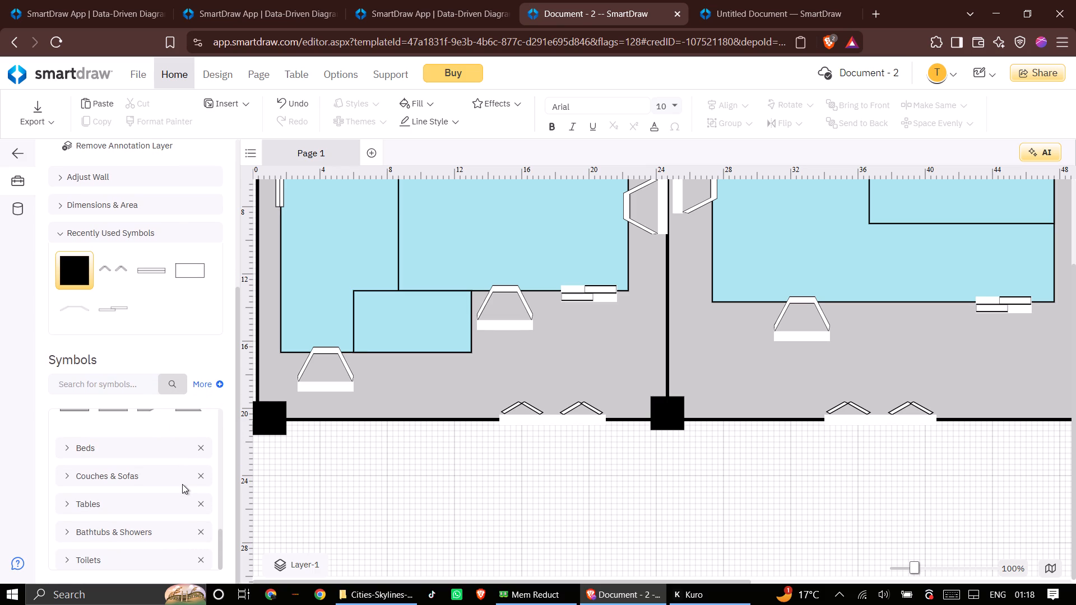
scroll(182, 484, down, 1)
scroll(132, 524, up, 1)
scroll(128, 511, down, 2)
click(69, 448)
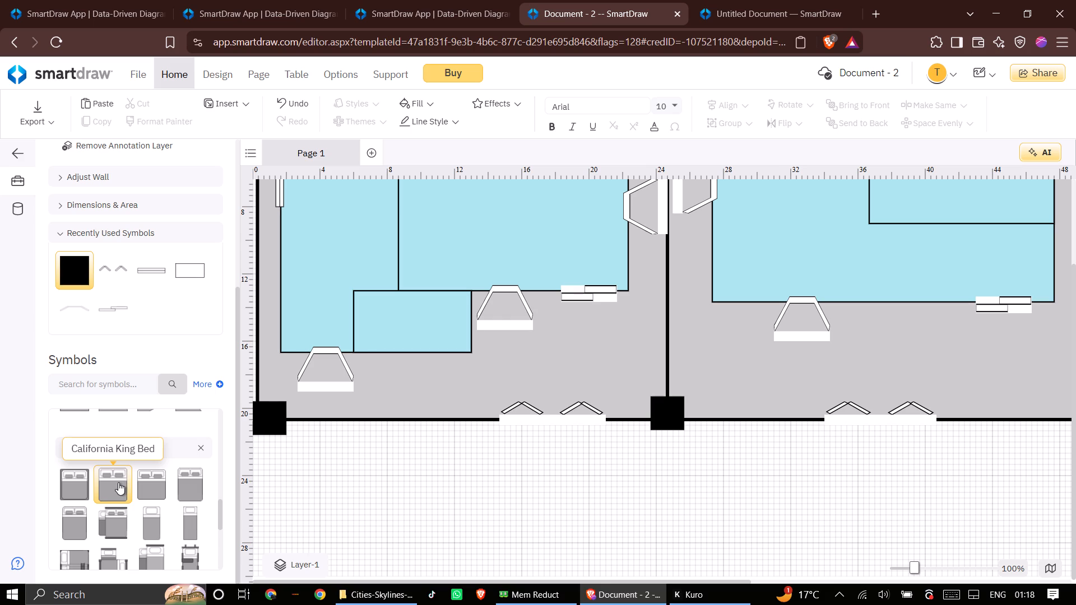
click(112, 482)
drag(112, 482, 423, 213)
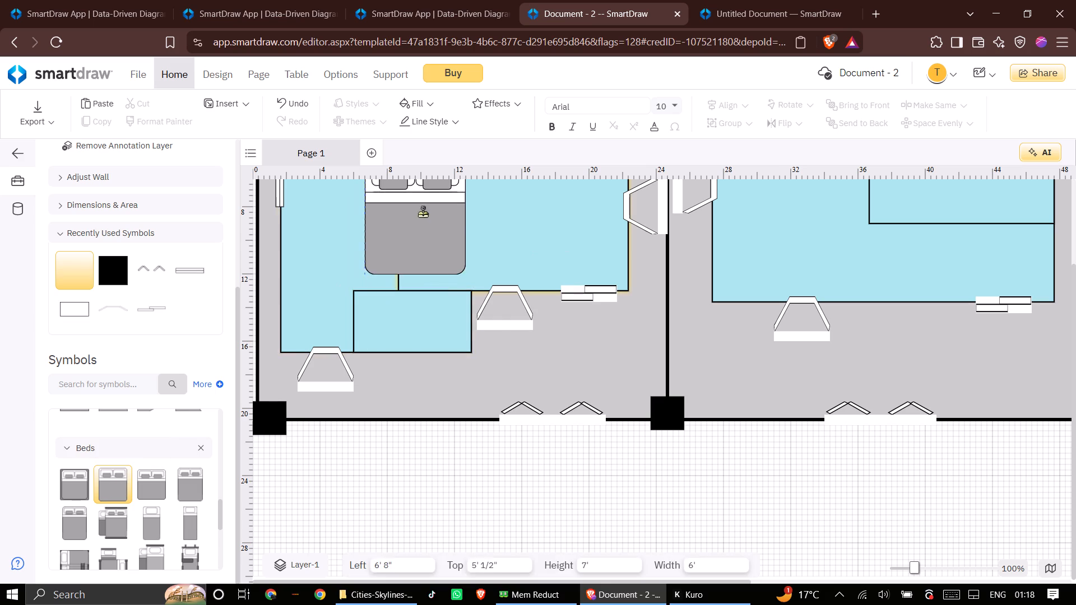
drag(423, 213, 373, 283)
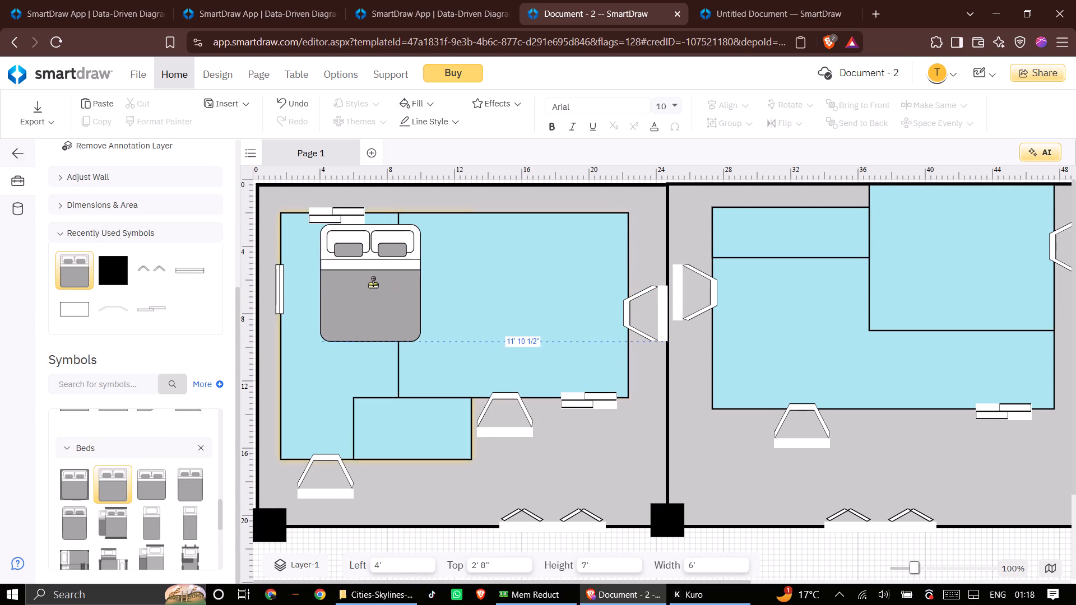
drag(373, 283, 341, 290)
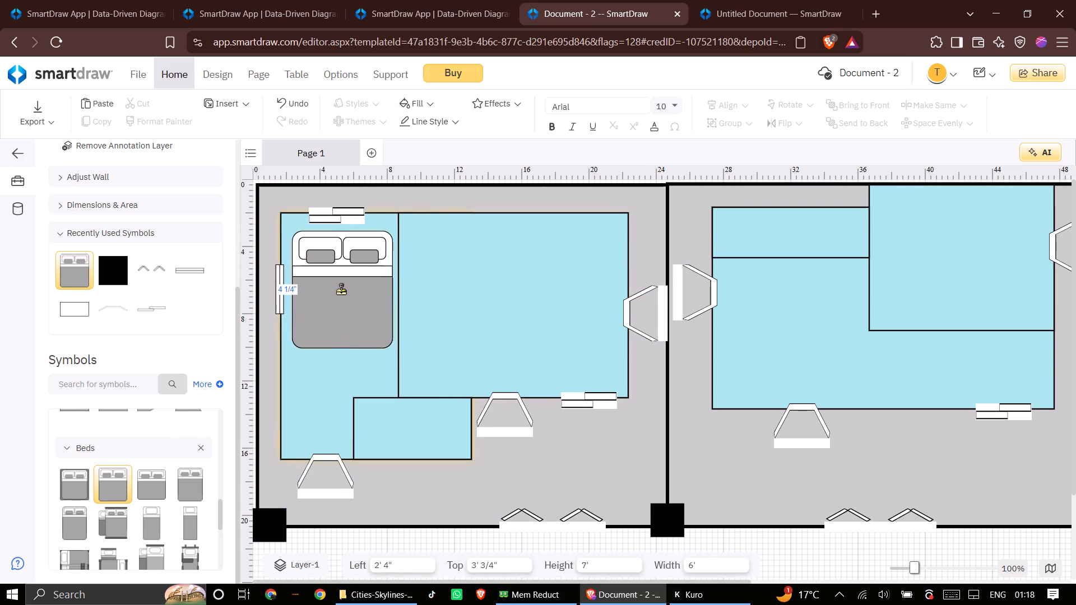
Shrink the bed to about 4' 4" wide and 4' 5 5/8" high, and move it to about 2' 1/16" left and 6' 2 3/8" top.
drag(392, 349, 363, 327)
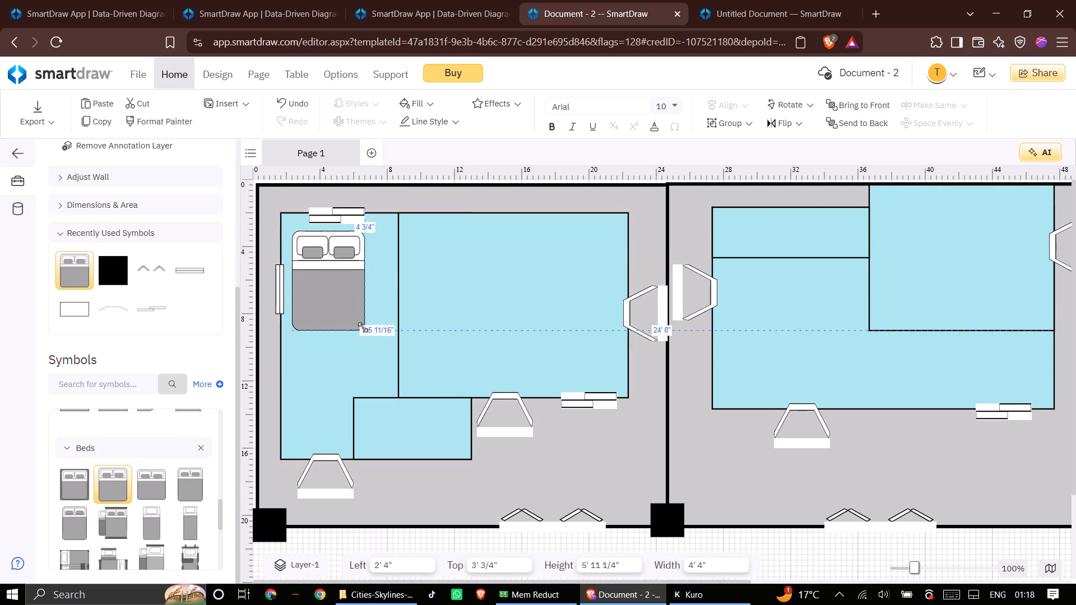
drag(363, 327, 367, 316)
drag(335, 277, 333, 304)
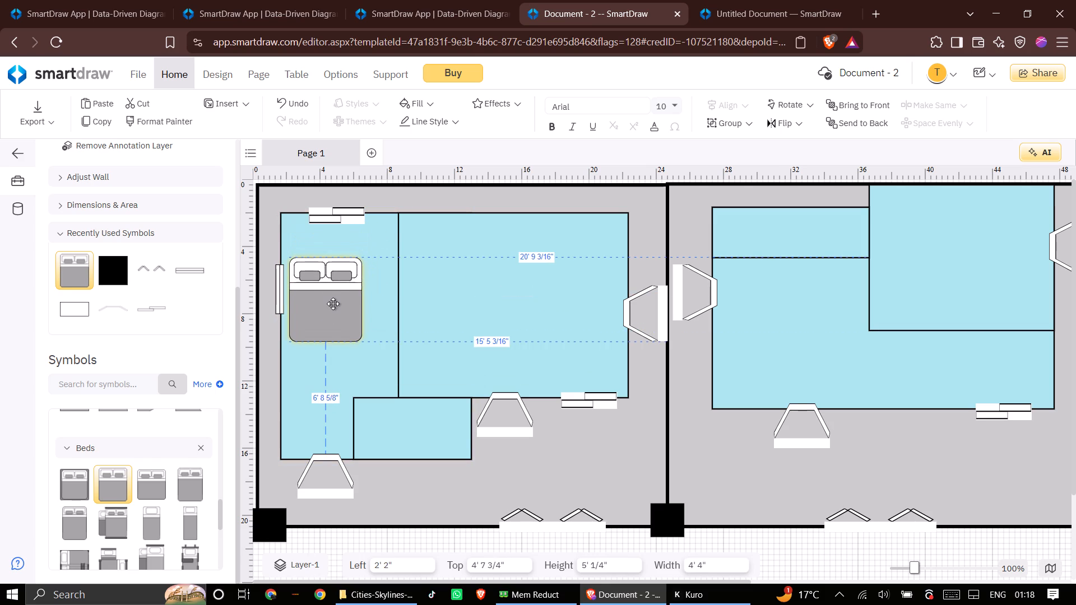
drag(333, 304, 330, 329)
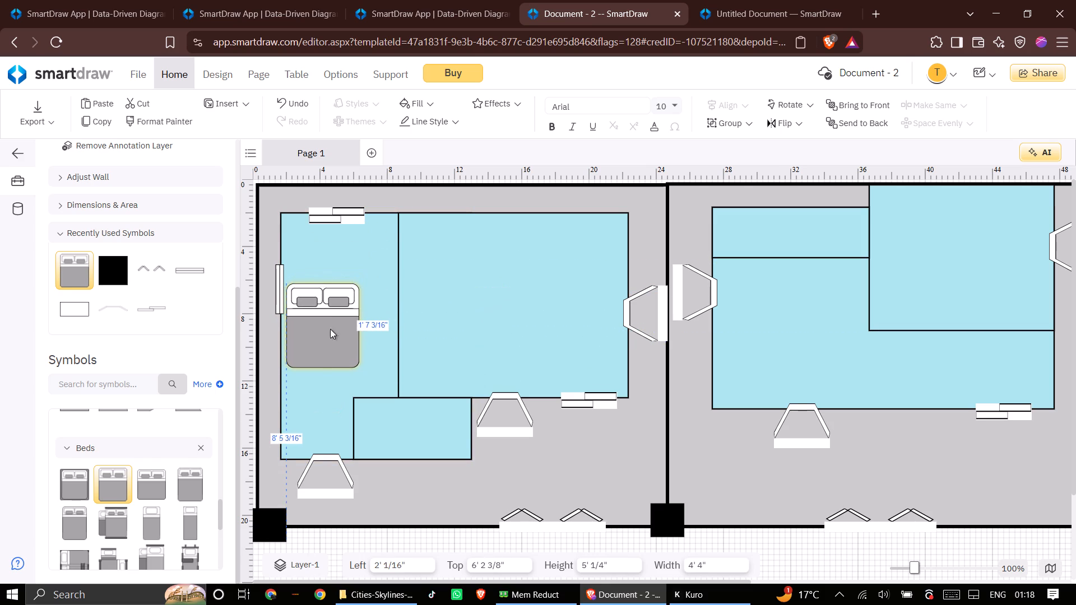
drag(359, 365, 323, 365)
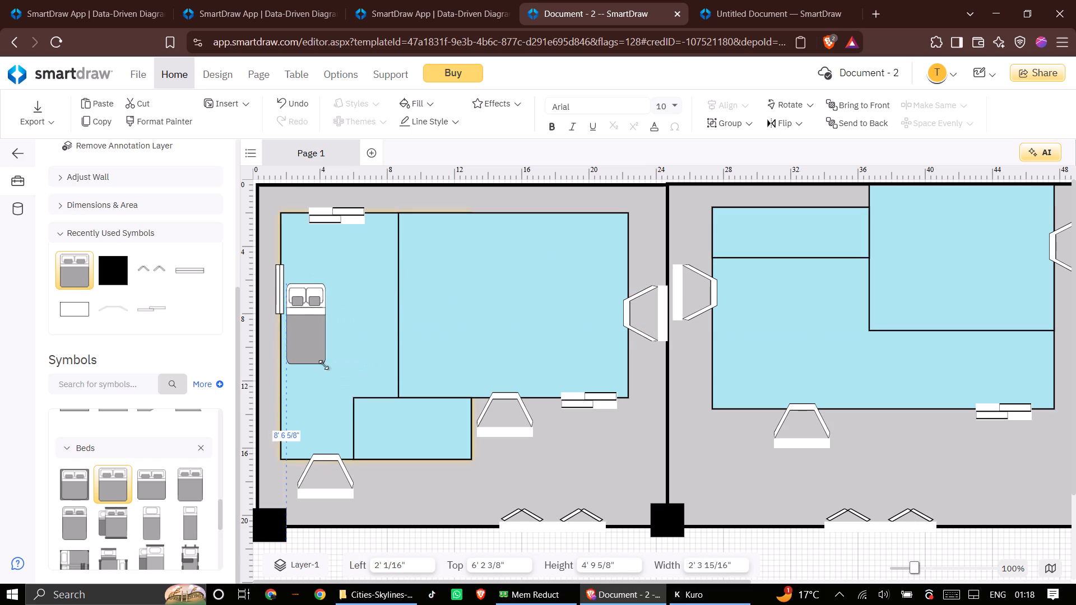
drag(323, 365, 360, 359)
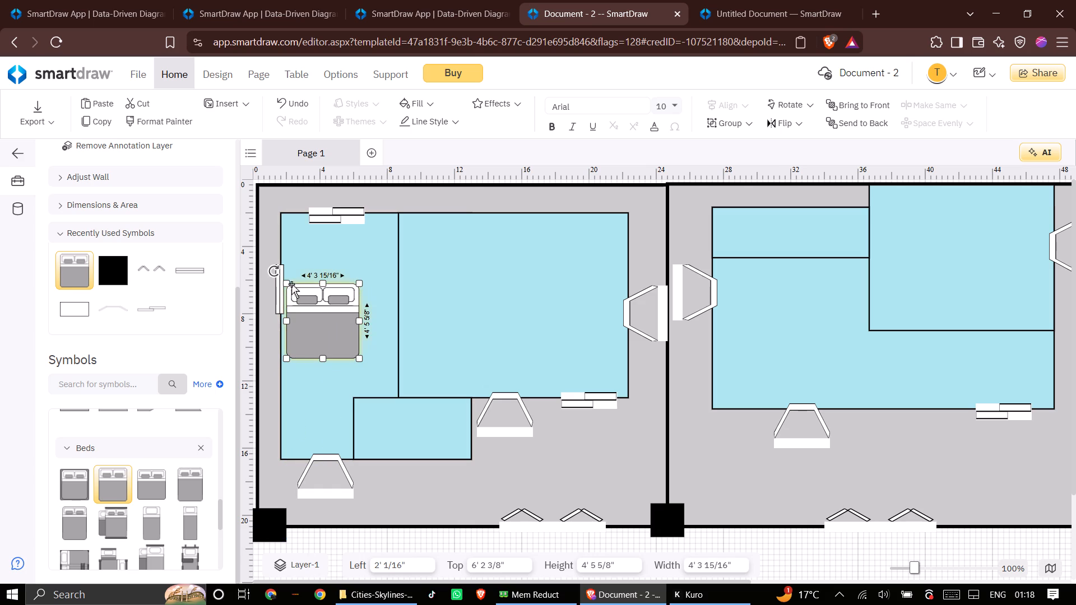
Turn the bed about 275° so its pillows face the second room, and resize it to about 4' 10 1/2" by 3' 8 1/2".
drag(276, 273, 368, 286)
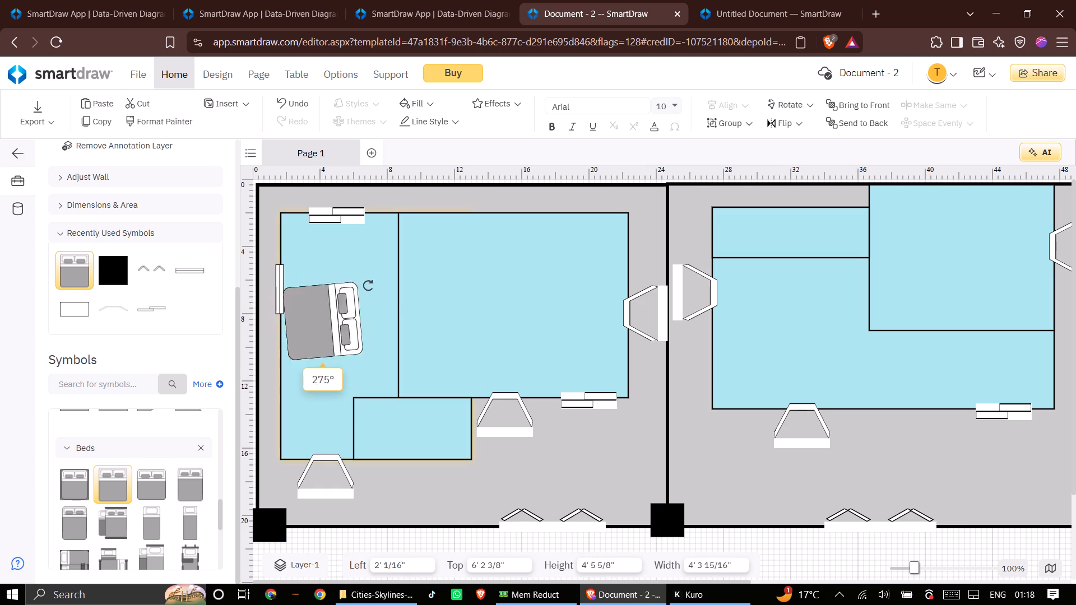
drag(368, 286, 359, 281)
drag(359, 281, 367, 290)
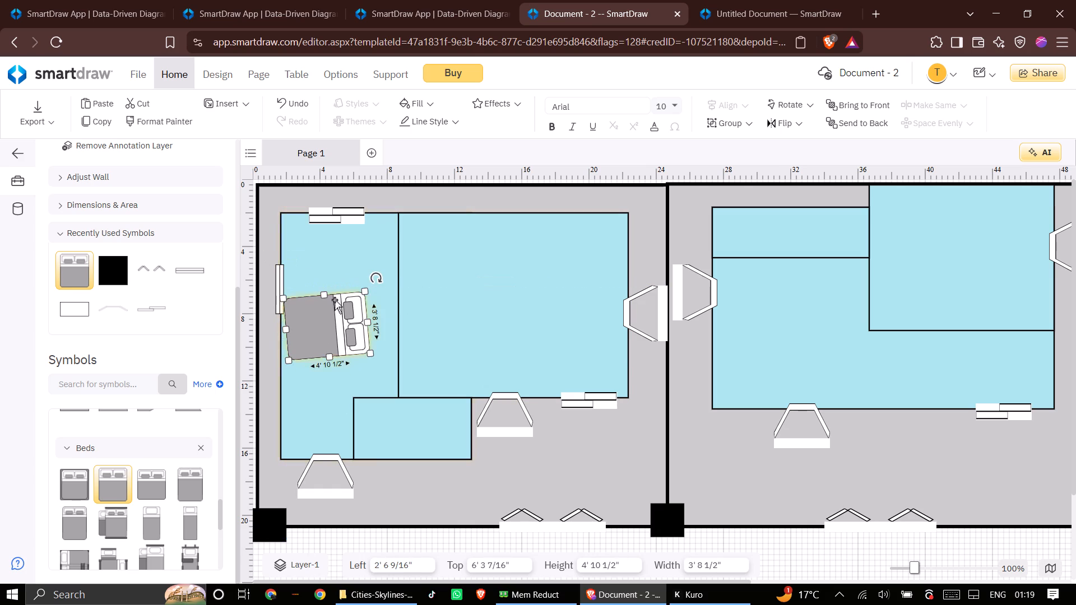
Straighten the bed square to the walls and move it against the room's right wall, at about 4' 3 1/4" left and 6' 1/4" top.
drag(319, 315, 332, 313)
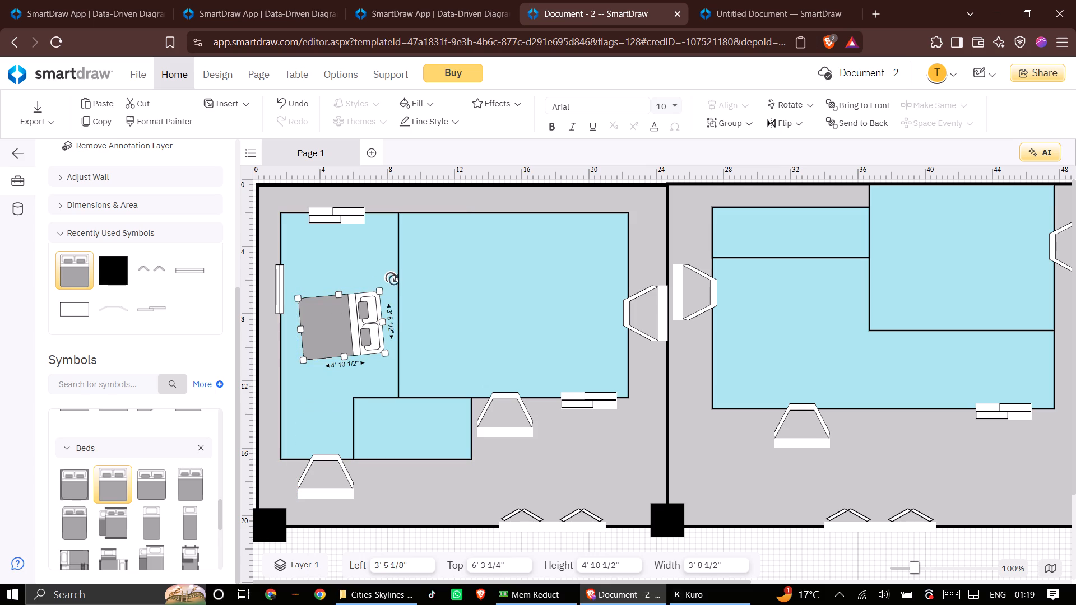
drag(392, 276, 395, 284)
drag(336, 316, 350, 303)
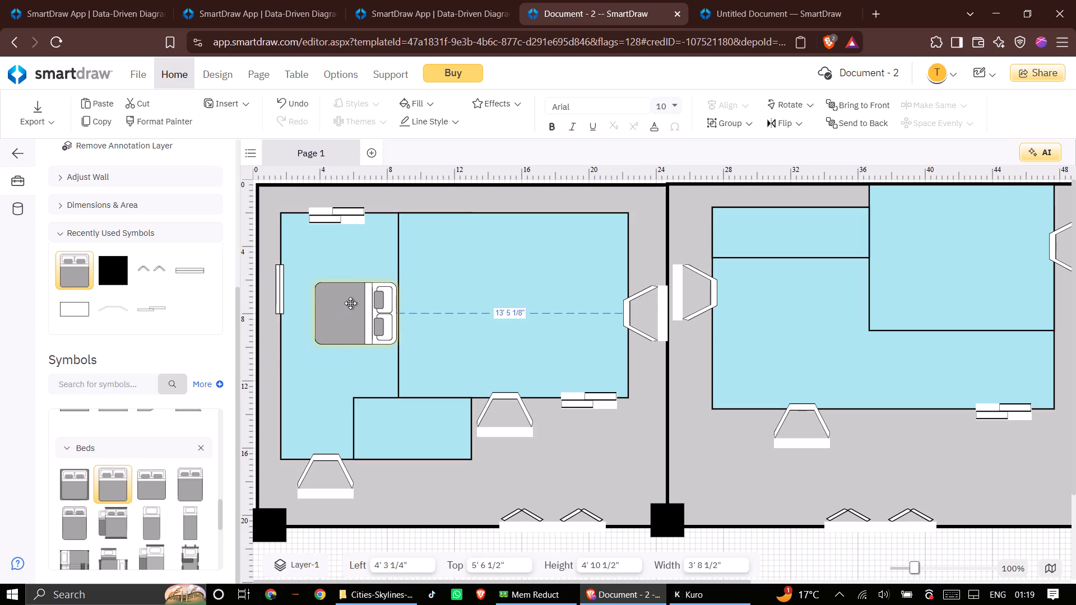
drag(350, 303, 349, 310)
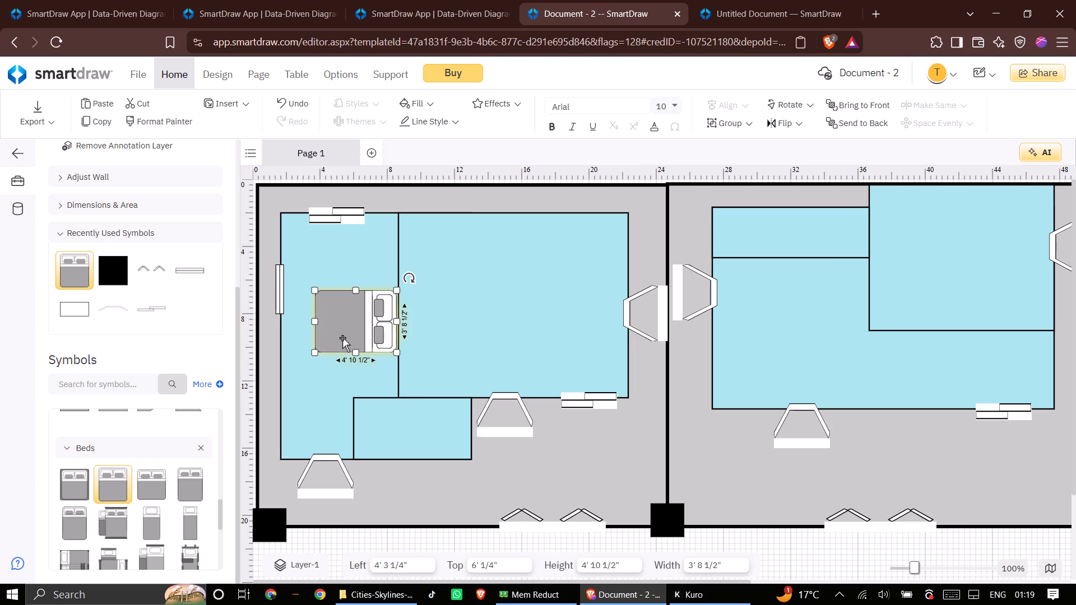
Copy the bed into the second grey rectangle's upper right room, at about 40' 7 1/4" left and 2' 9 3/16" top.
click(335, 392)
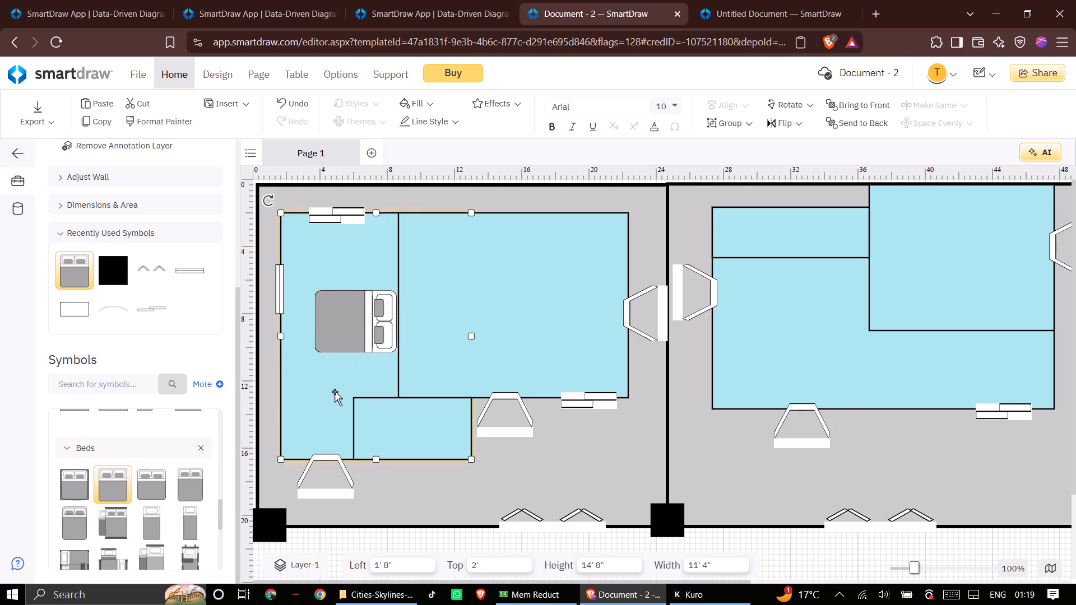
right_click(360, 313)
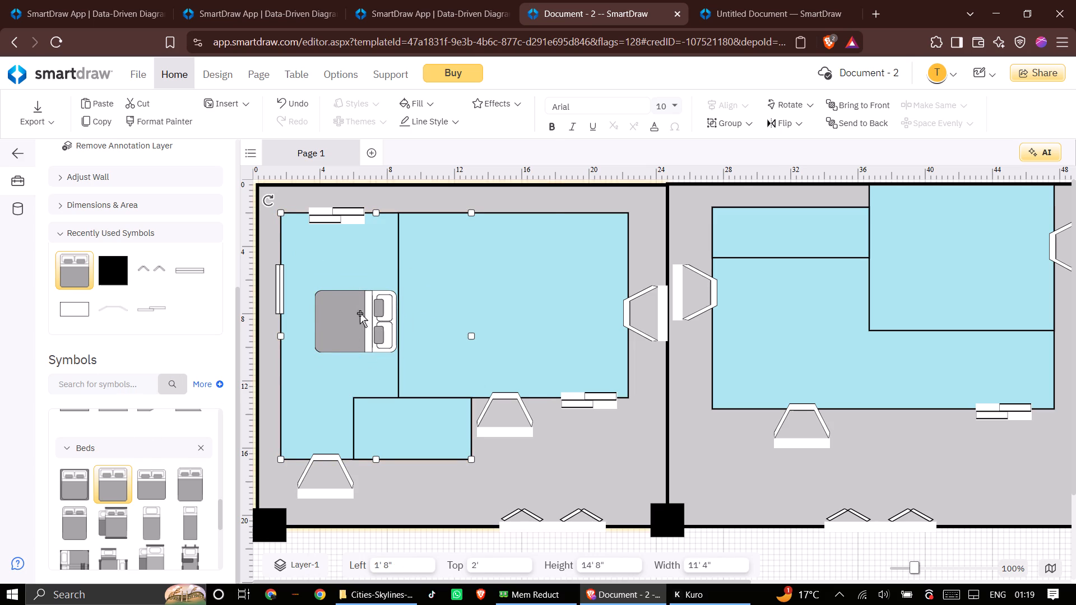
click(418, 110)
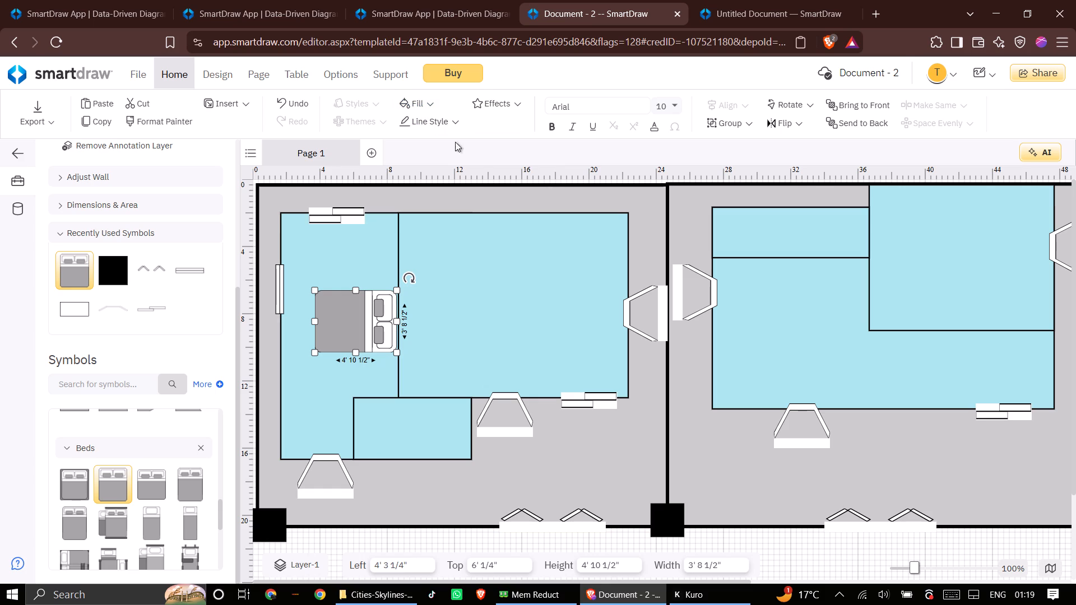
right_click(821, 315)
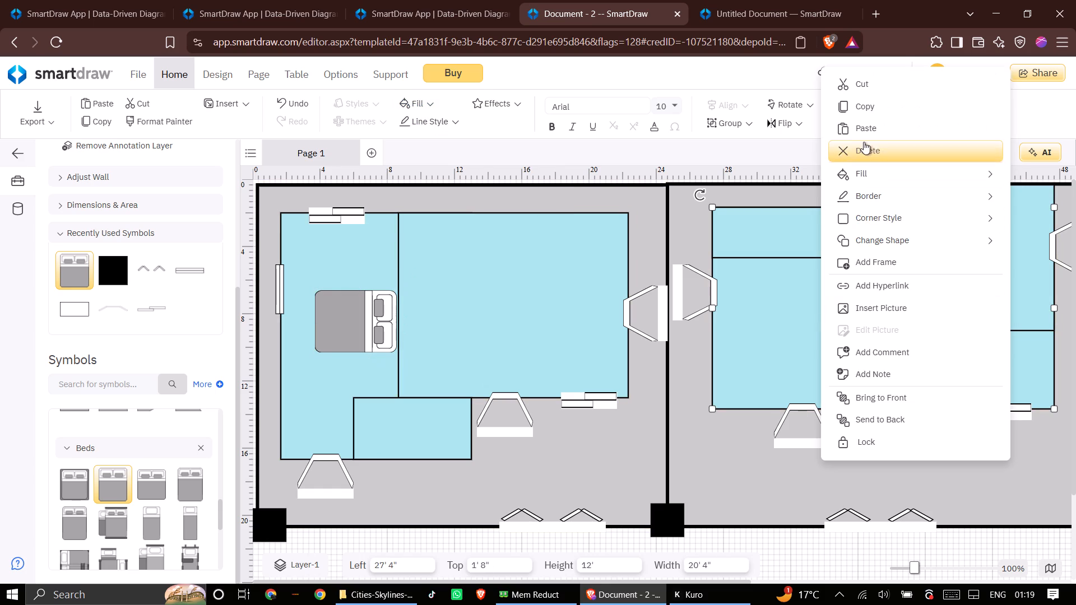
click(869, 128)
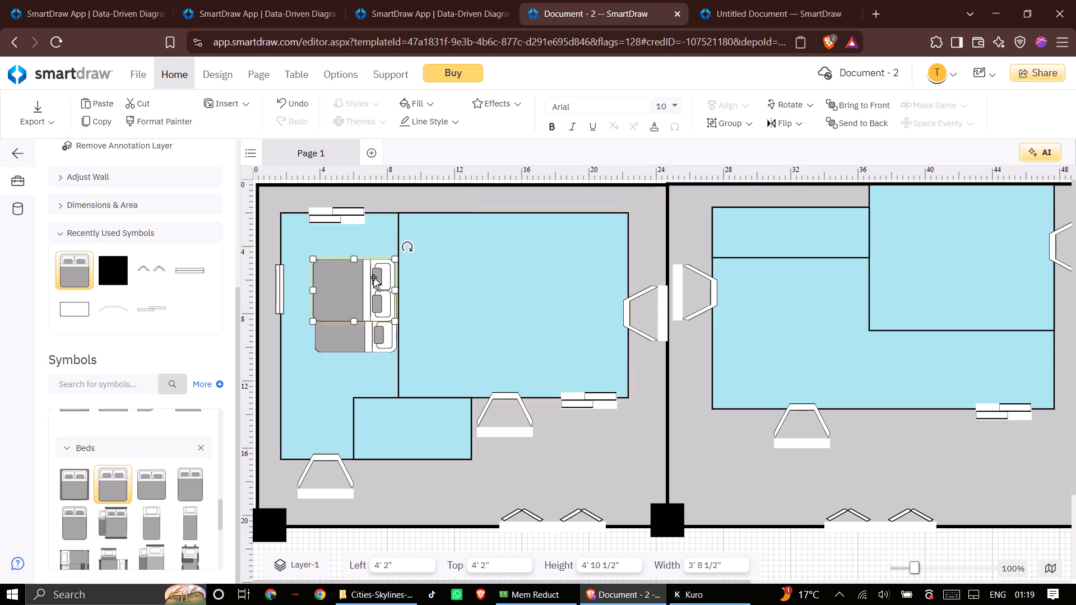
drag(349, 282, 972, 218)
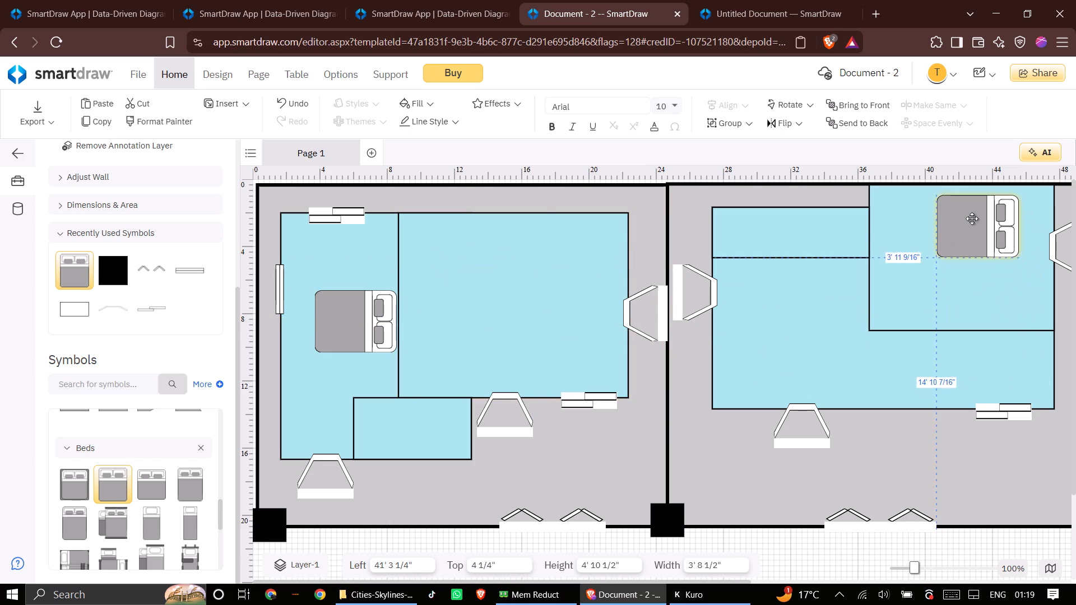
drag(972, 218, 959, 258)
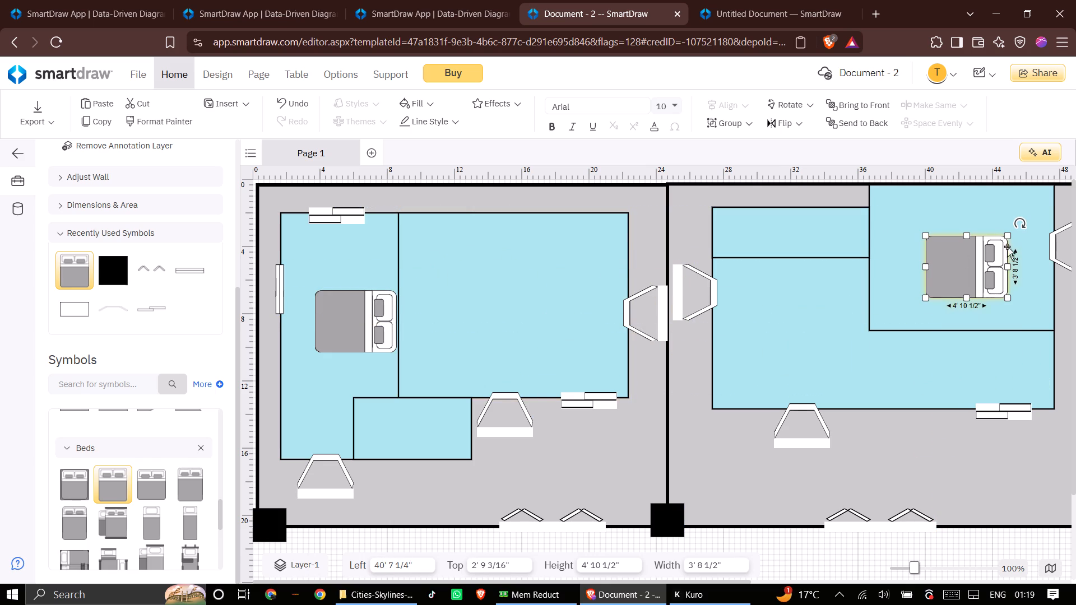
Turn the copied bed so its pillows face the room's bottom wall, and move it to about 40' 4 1/4" left and 3' 9 1/4" top.
drag(1017, 224, 1019, 319)
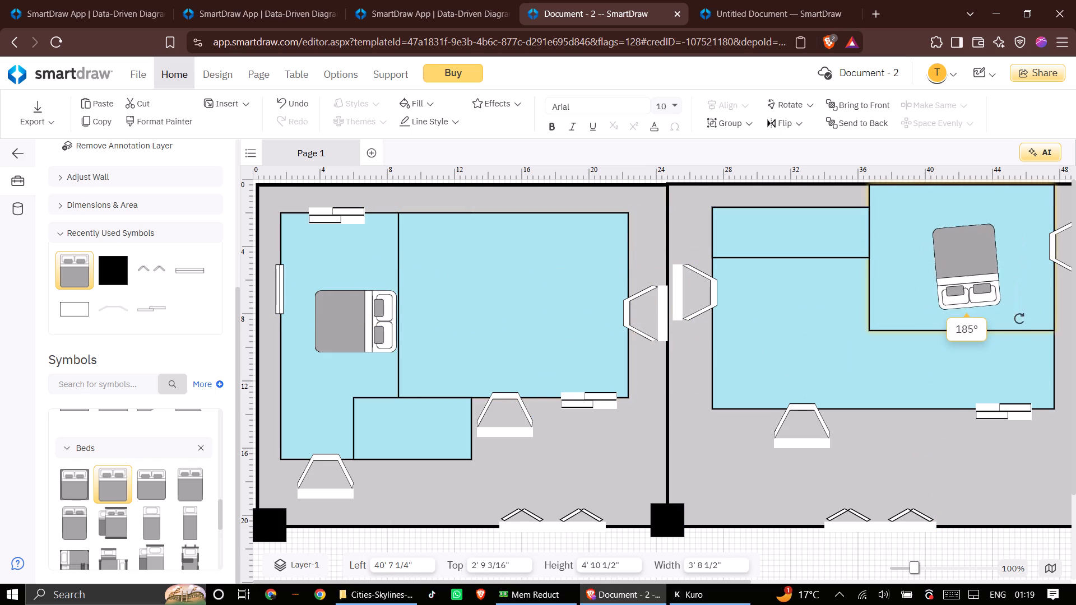
drag(1019, 319, 1018, 328)
drag(963, 259, 950, 266)
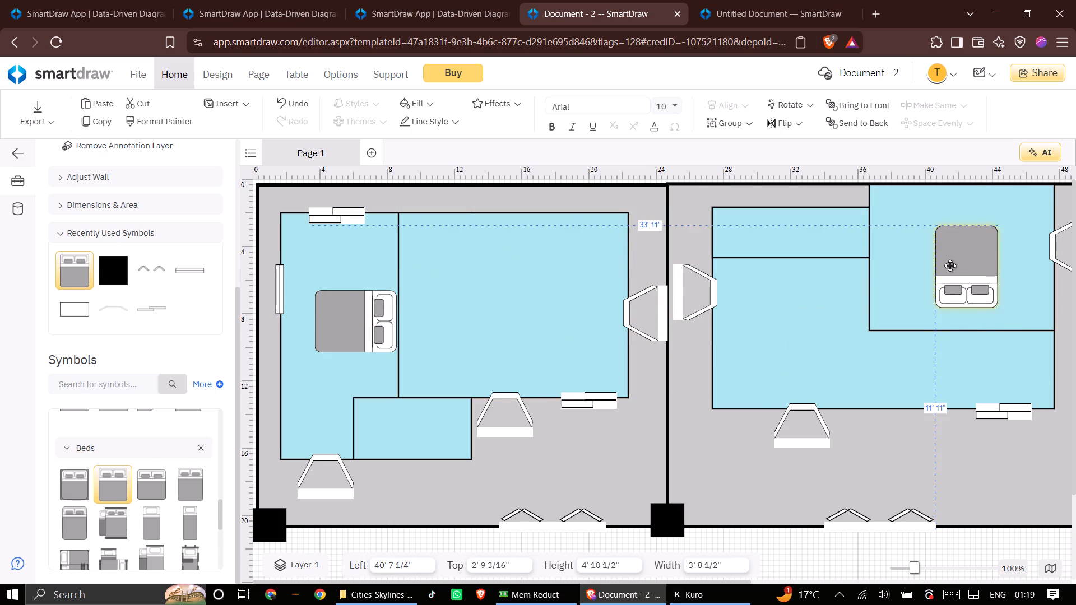
drag(950, 266, 954, 273)
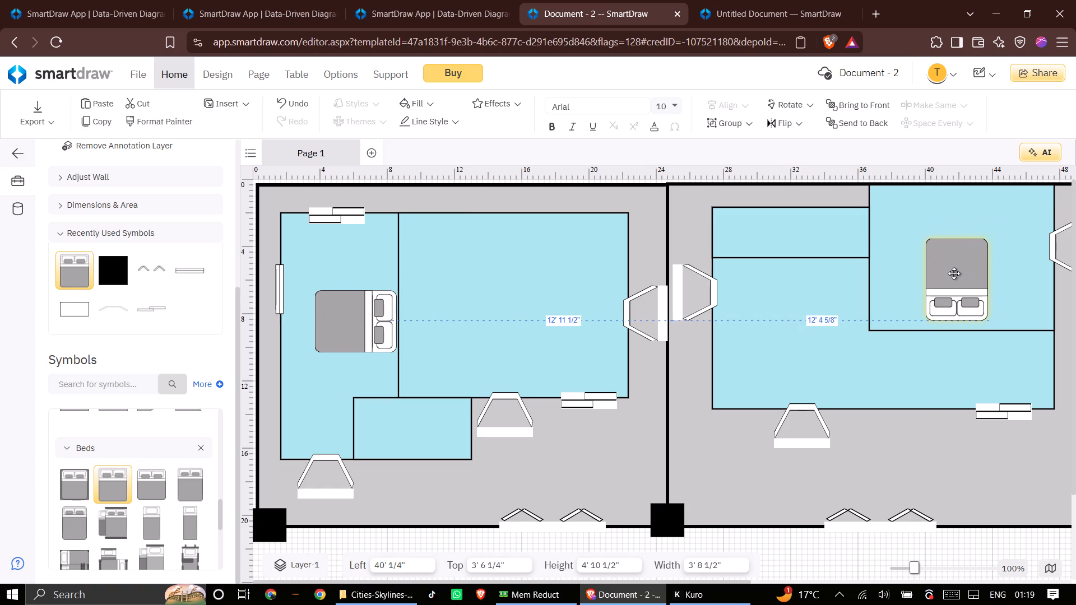
drag(954, 273, 959, 279)
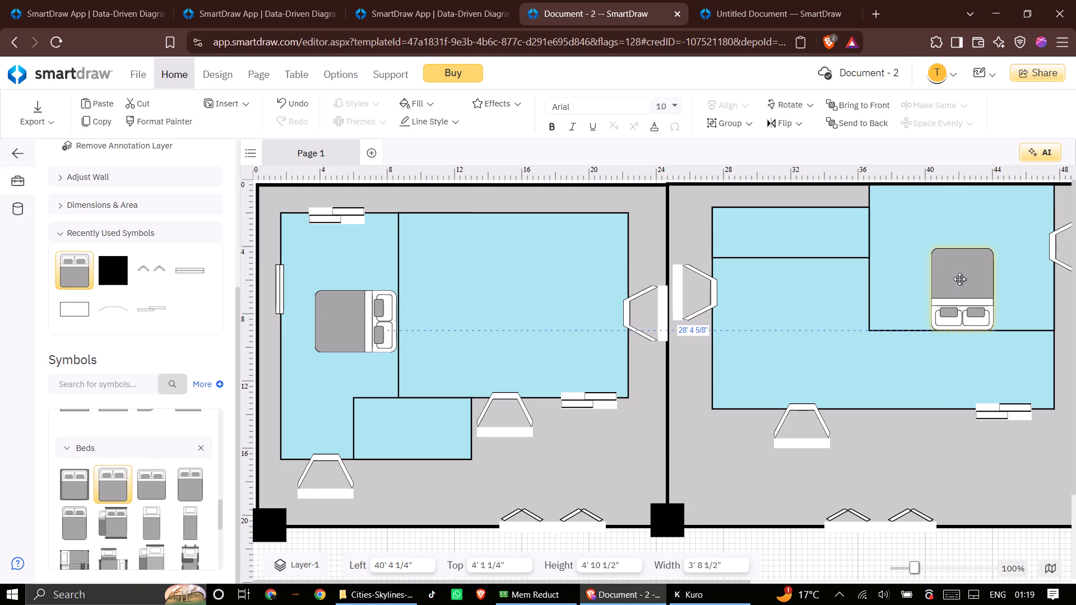
drag(959, 279, 959, 276)
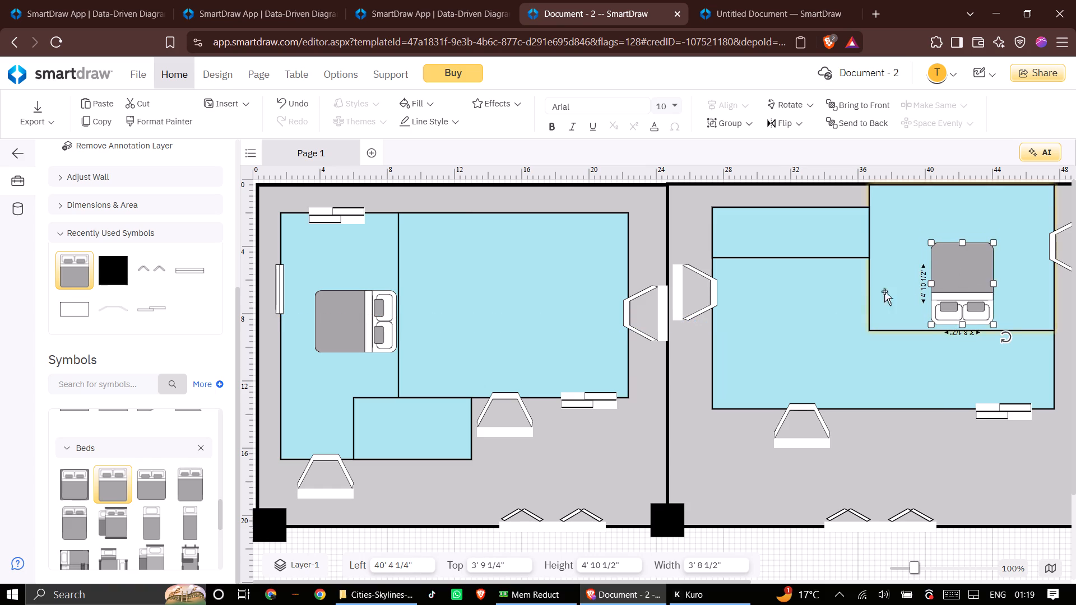
click(748, 466)
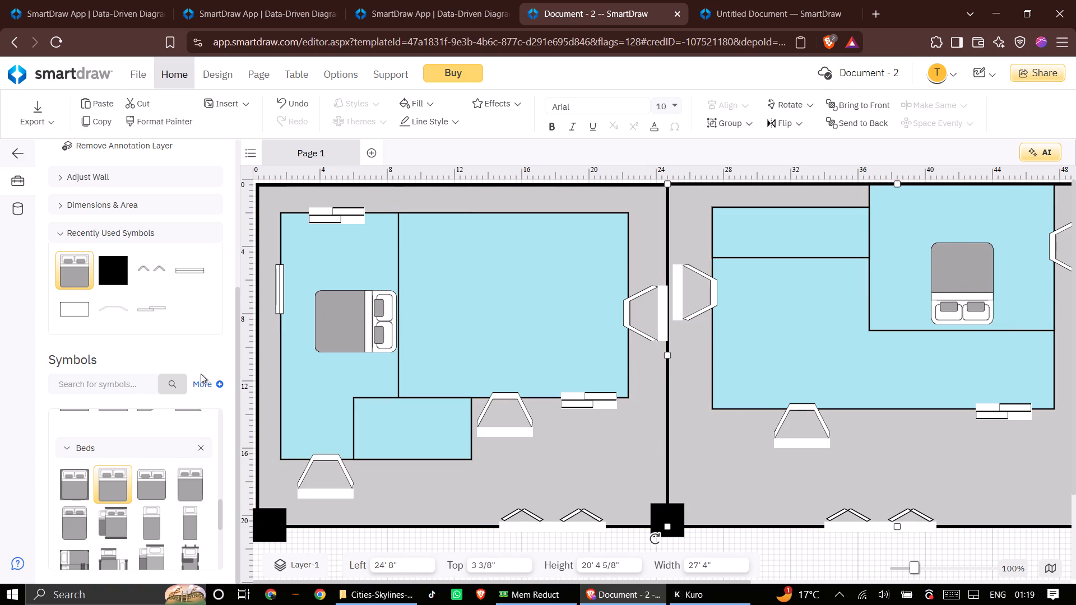
Place a 28" door on the bottom wall of the first grey rectangle's large room, at about 116" left and 132" top.
drag(238, 359, 238, 300)
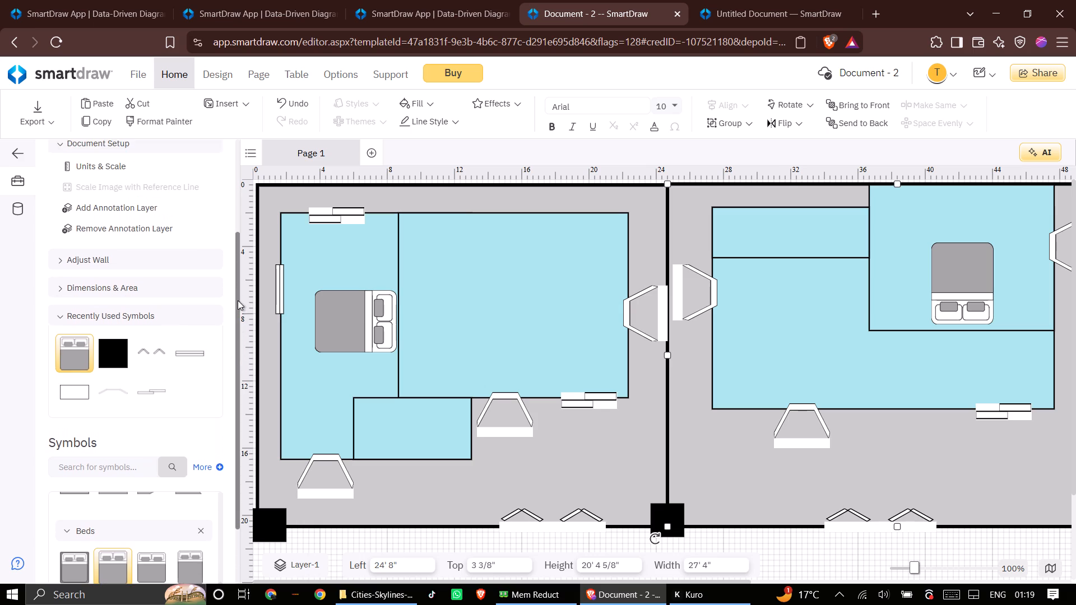
drag(238, 300, 245, 356)
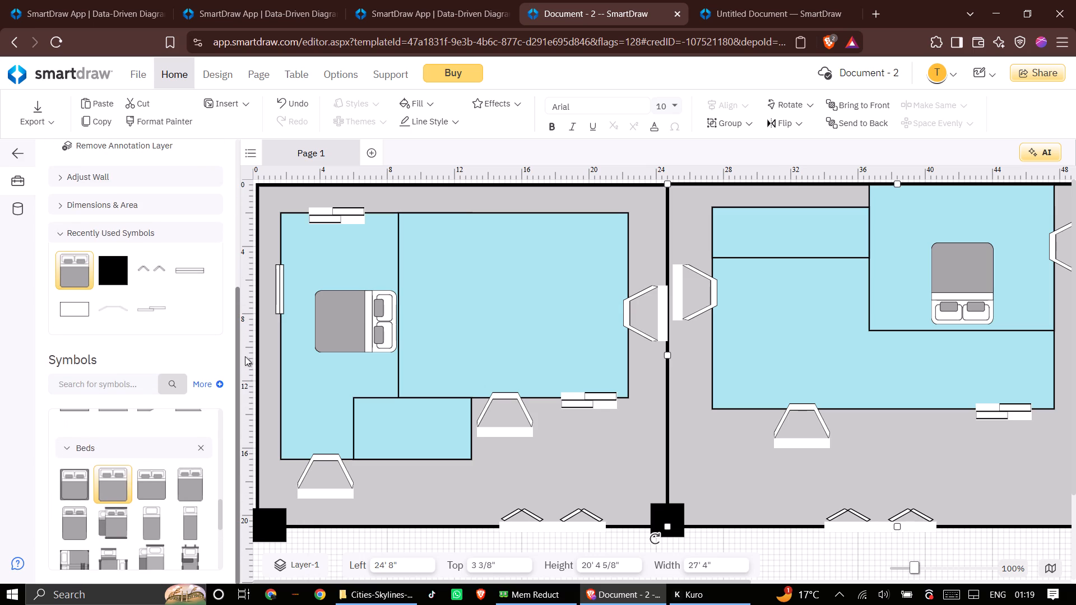
drag(245, 356, 244, 265)
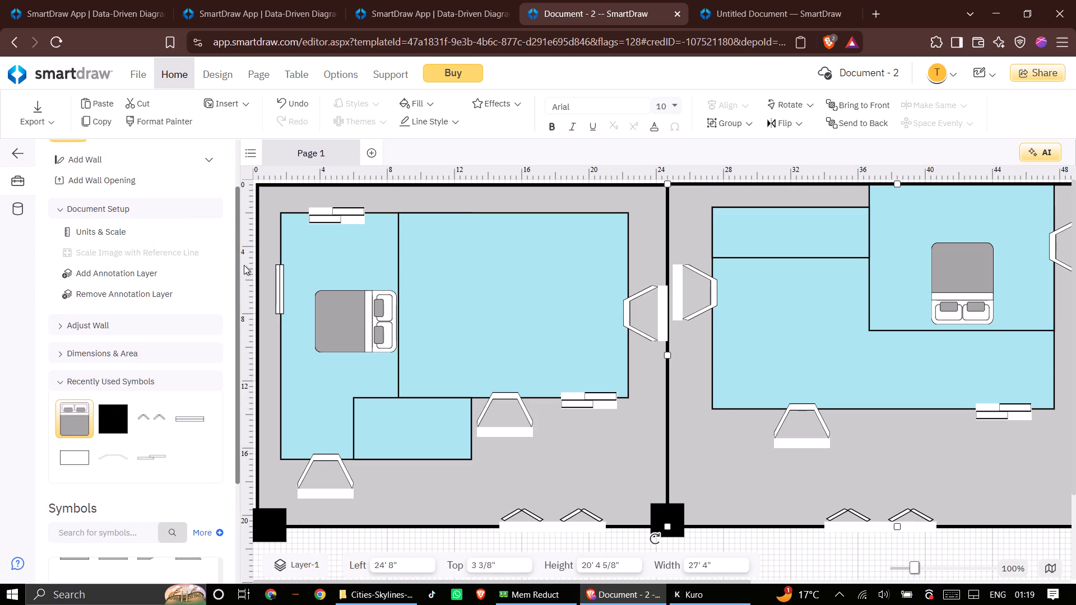
drag(244, 265, 235, 559)
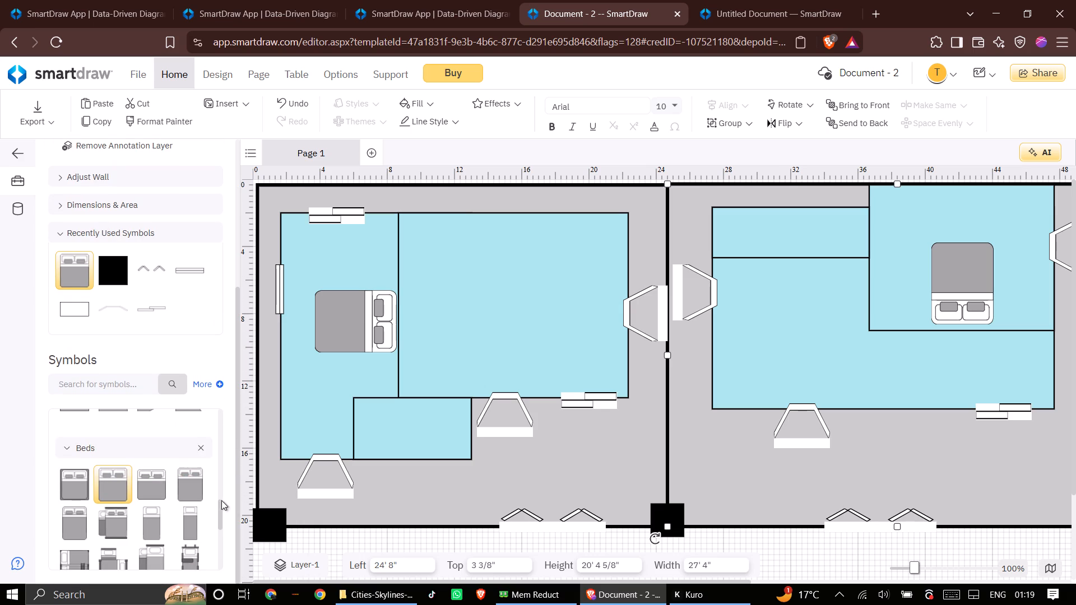
drag(220, 508, 223, 435)
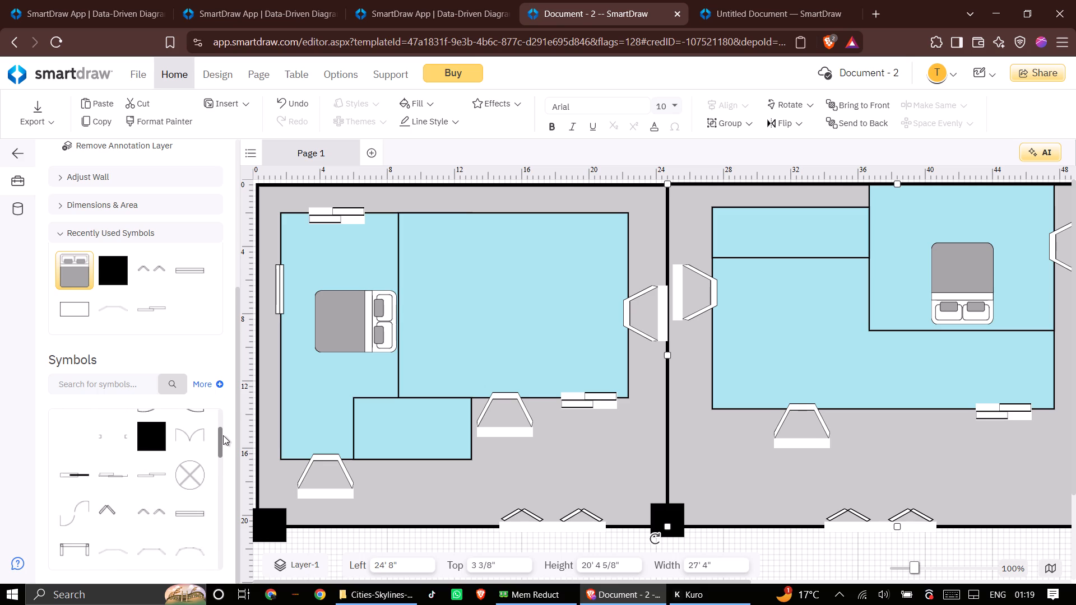
drag(223, 435, 223, 422)
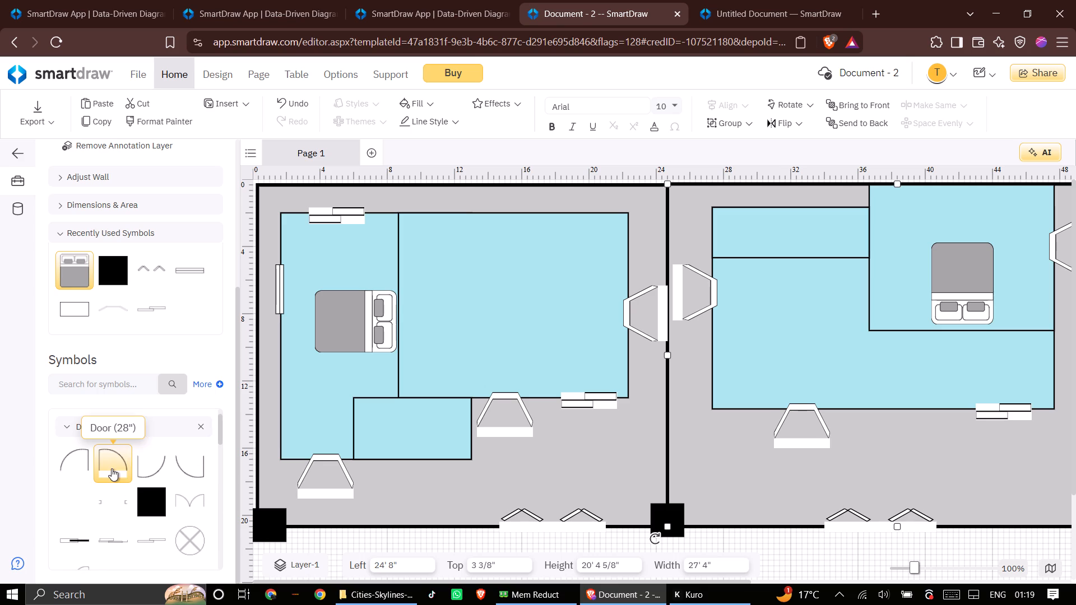
click(111, 472)
drag(111, 472, 489, 334)
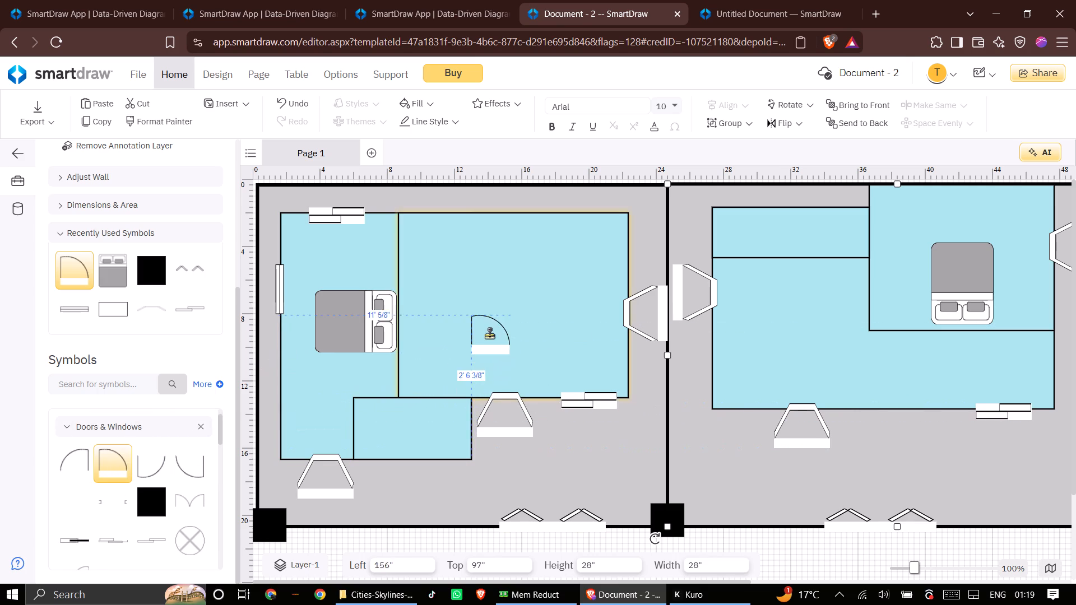
drag(489, 334, 401, 282)
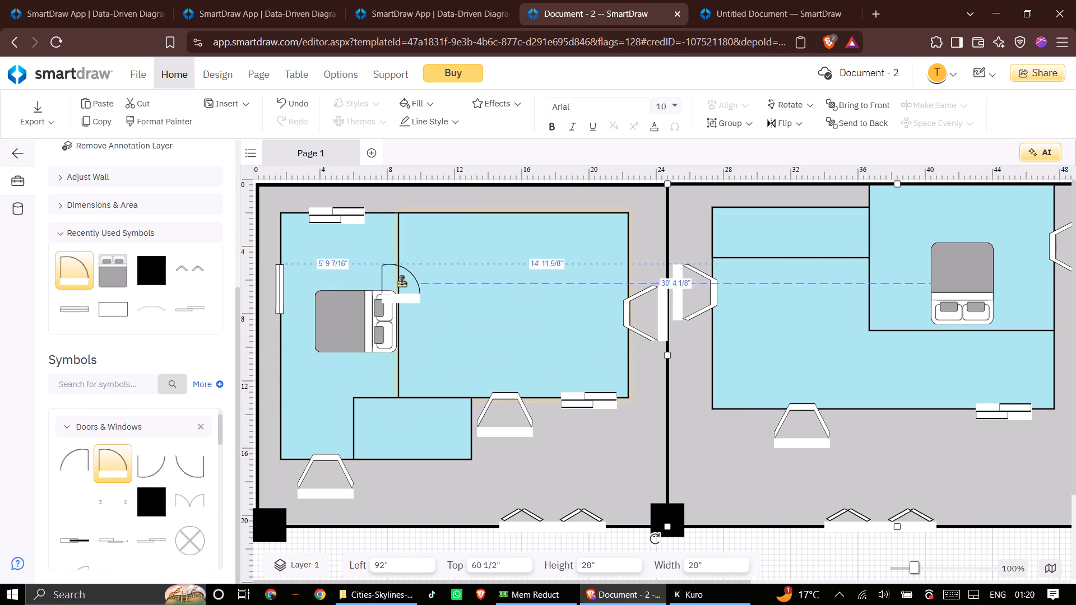
drag(401, 282, 416, 397)
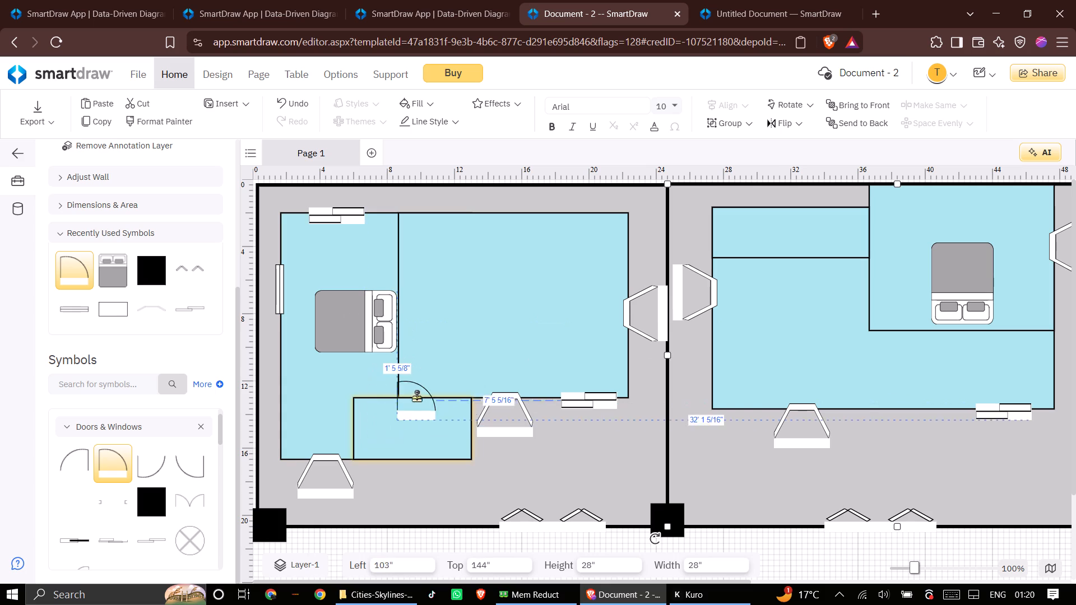
drag(416, 397, 432, 381)
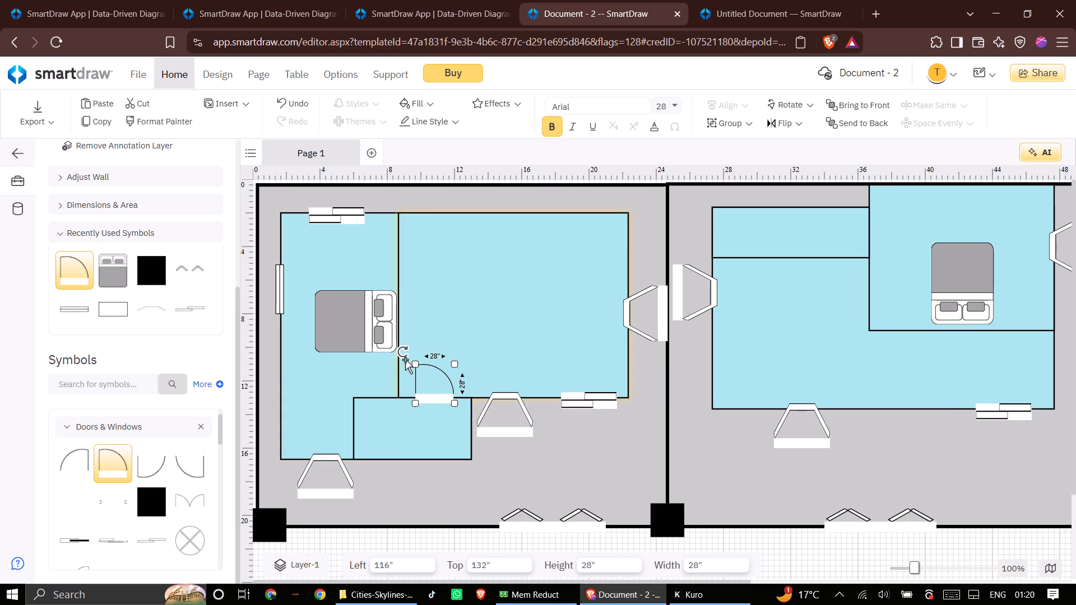
Turn the door 180° so it swings into the small lower room, and move it to about 115 3/4" left and 152" top.
drag(405, 353, 470, 417)
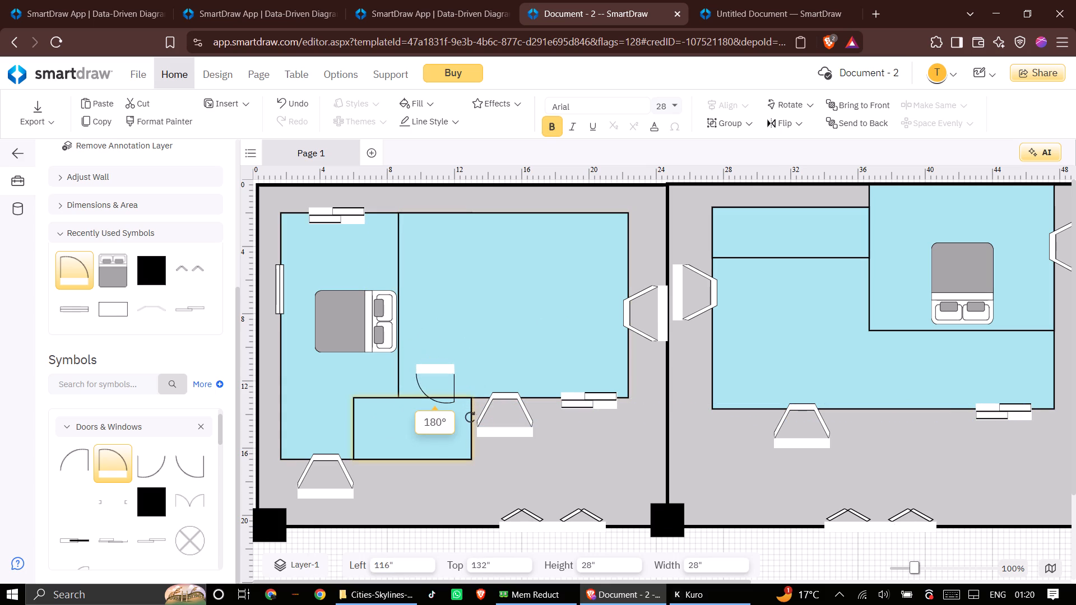
drag(470, 417, 470, 420)
drag(433, 369, 433, 389)
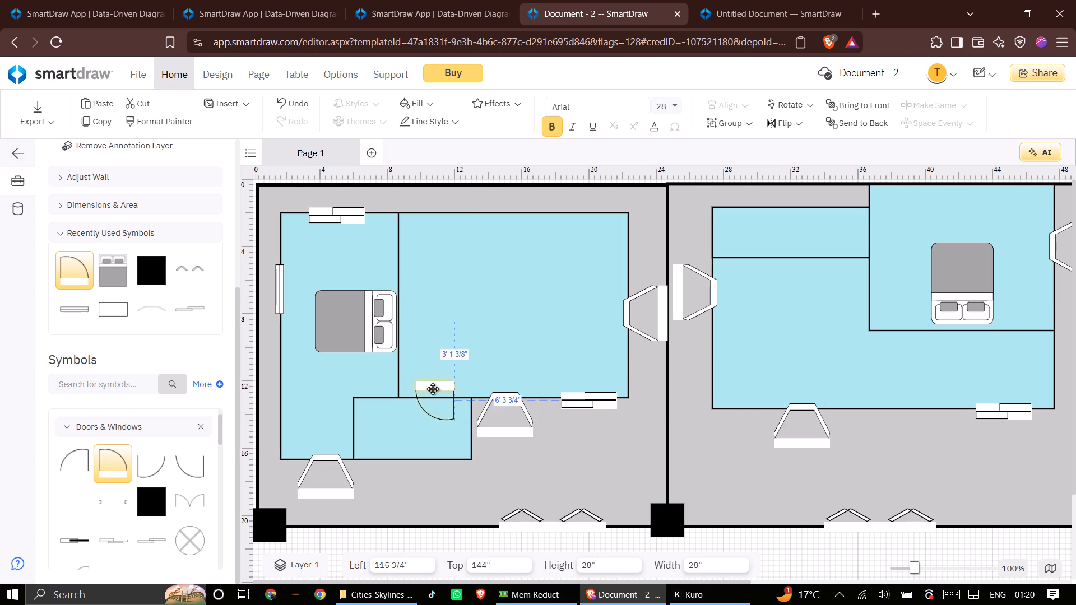
drag(433, 389, 433, 394)
click(440, 366)
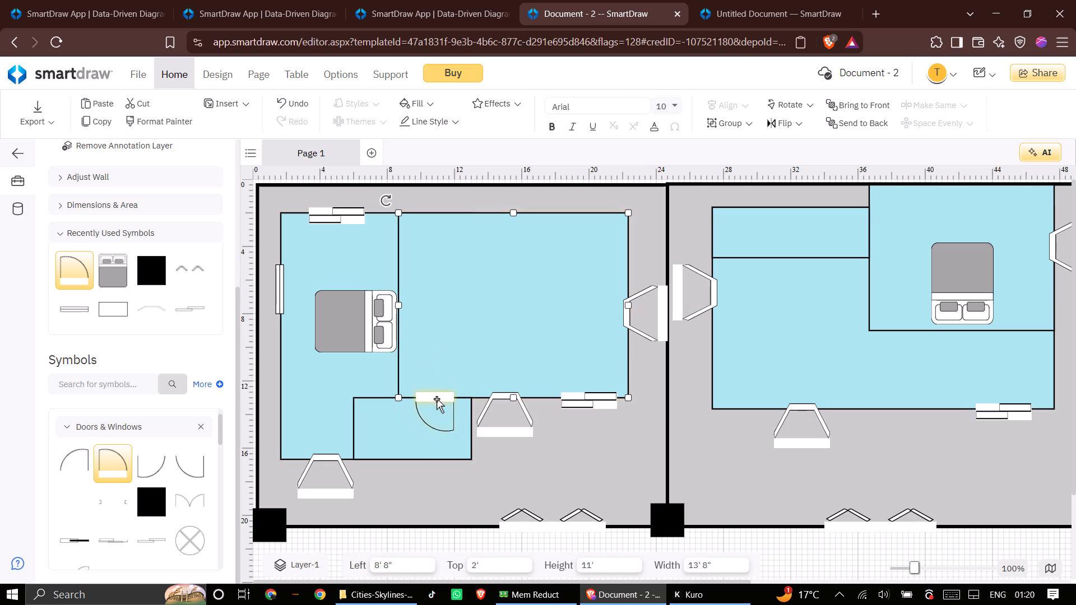
Copy the 28" door and paste it into the bedroom of the first grey rectangle.
right_click(437, 399)
click(498, 111)
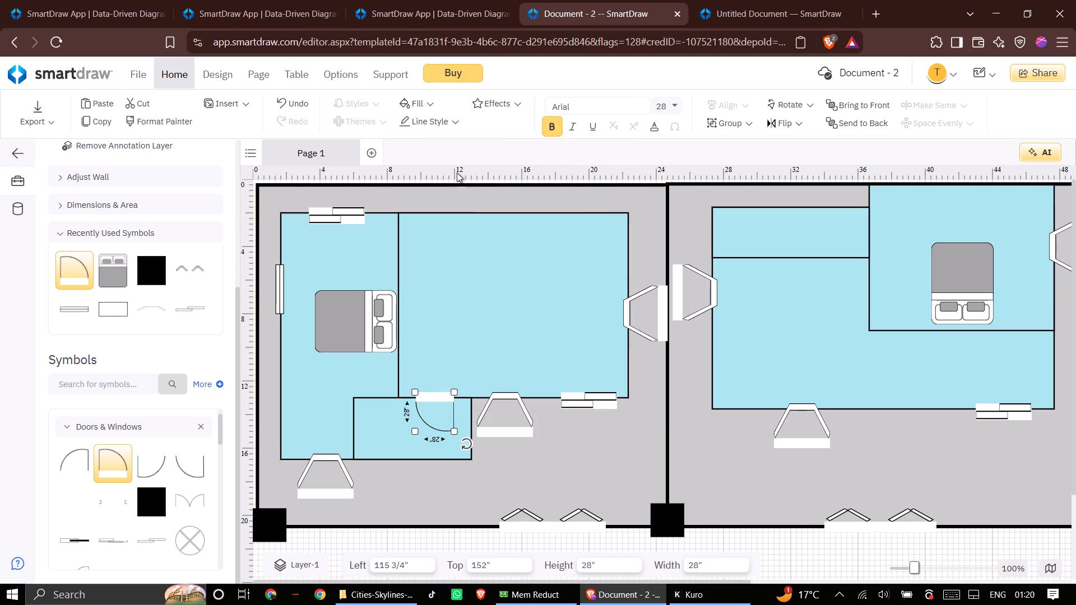
right_click(379, 254)
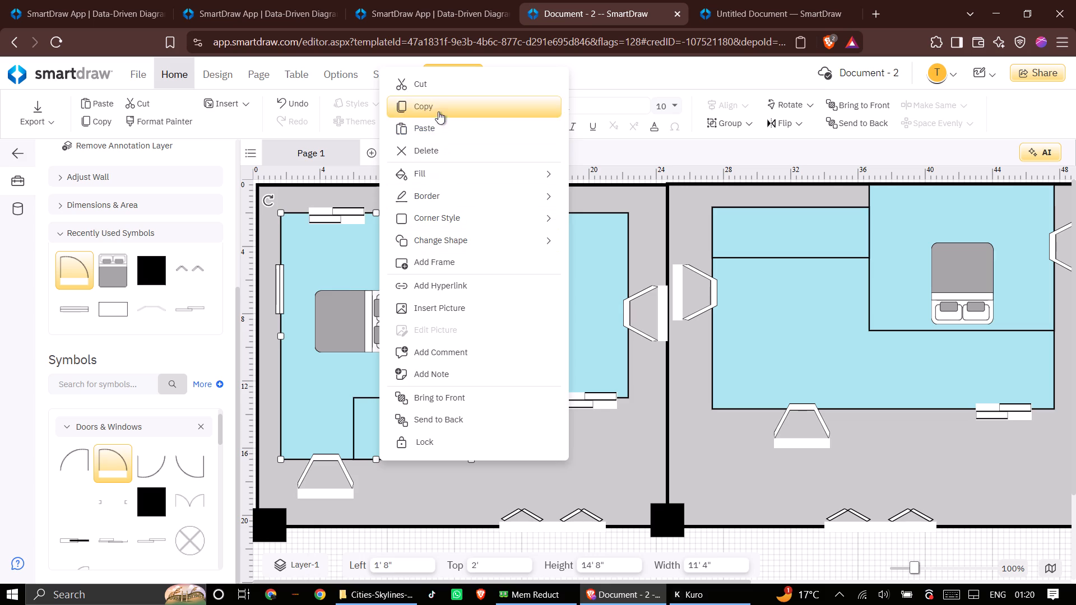
click(435, 127)
Shift the first grey rectangle's bedroom to about 8" left and 2' top.
drag(379, 282, 379, 281)
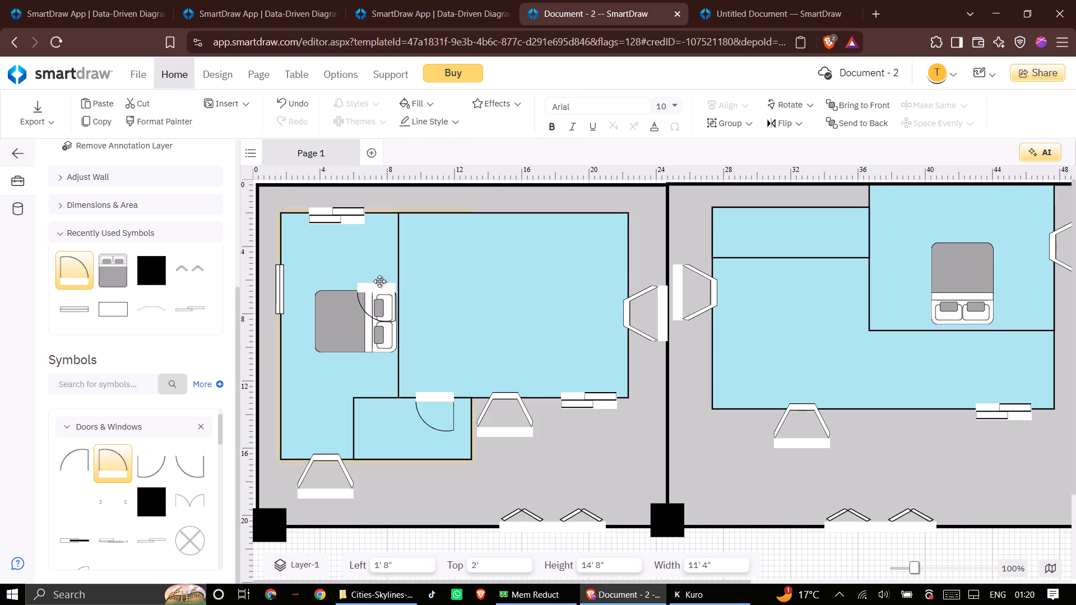
drag(379, 281, 370, 269)
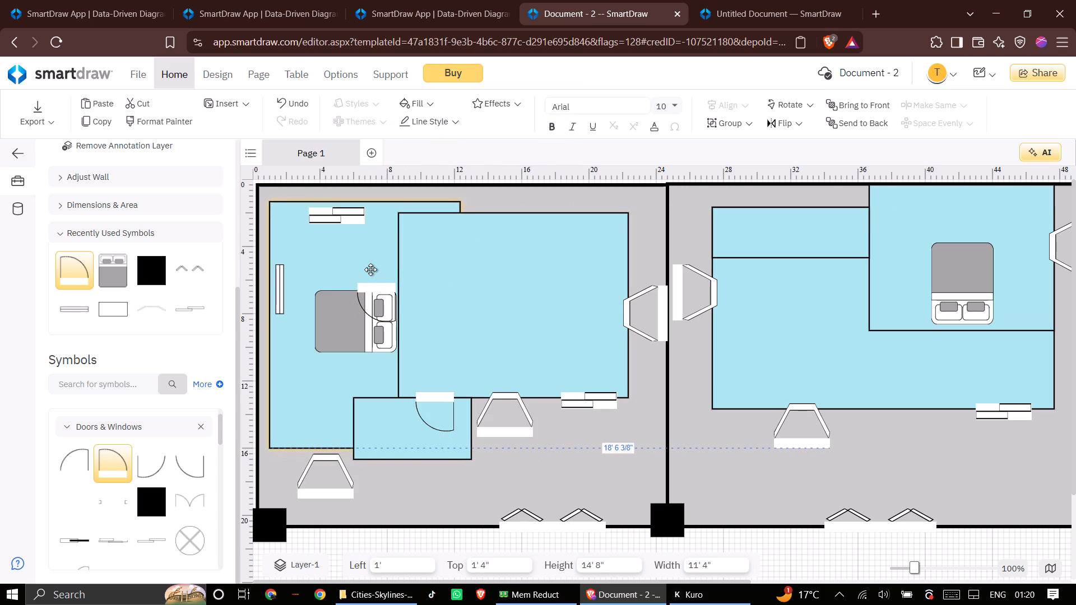
drag(370, 269, 365, 278)
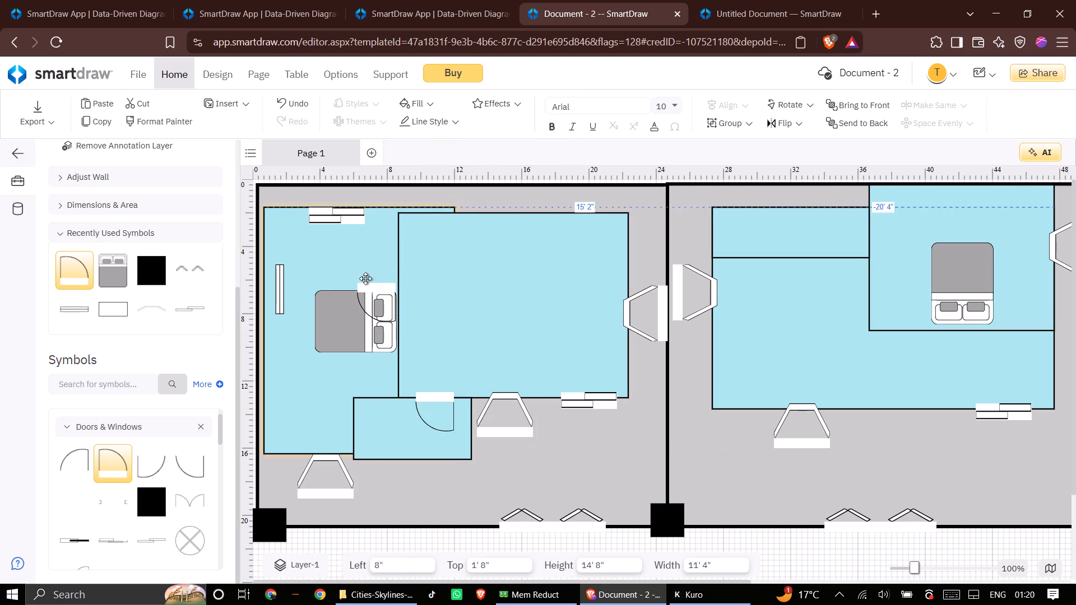
drag(365, 278, 365, 282)
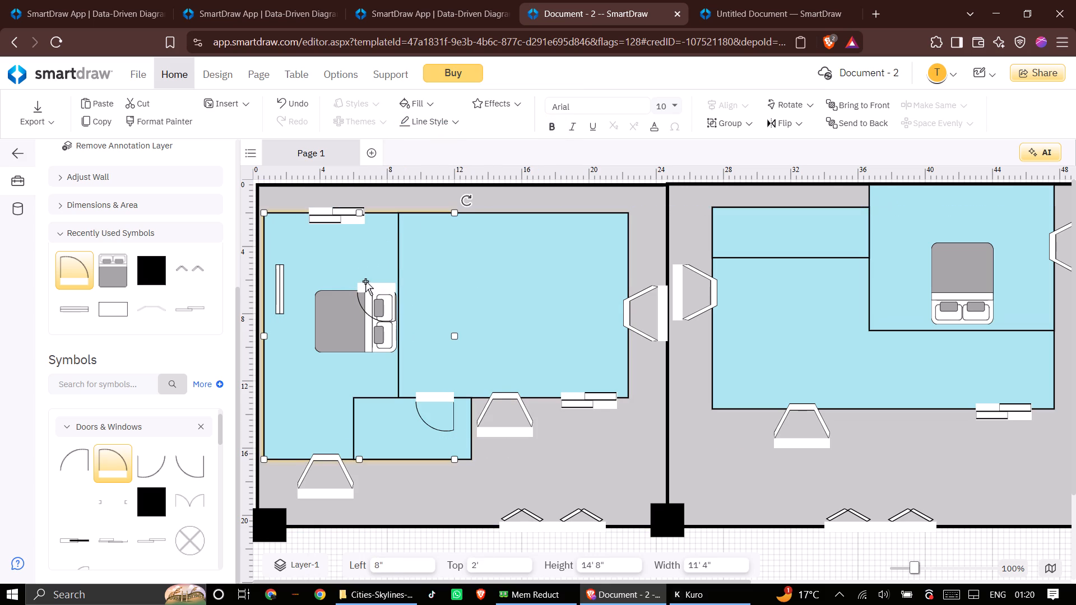
Turn the copied door so it swings into the bedroom, and fit it above the bed on the dividing wall, at about 80 1/4" left and 40 1/4" top.
click(373, 286)
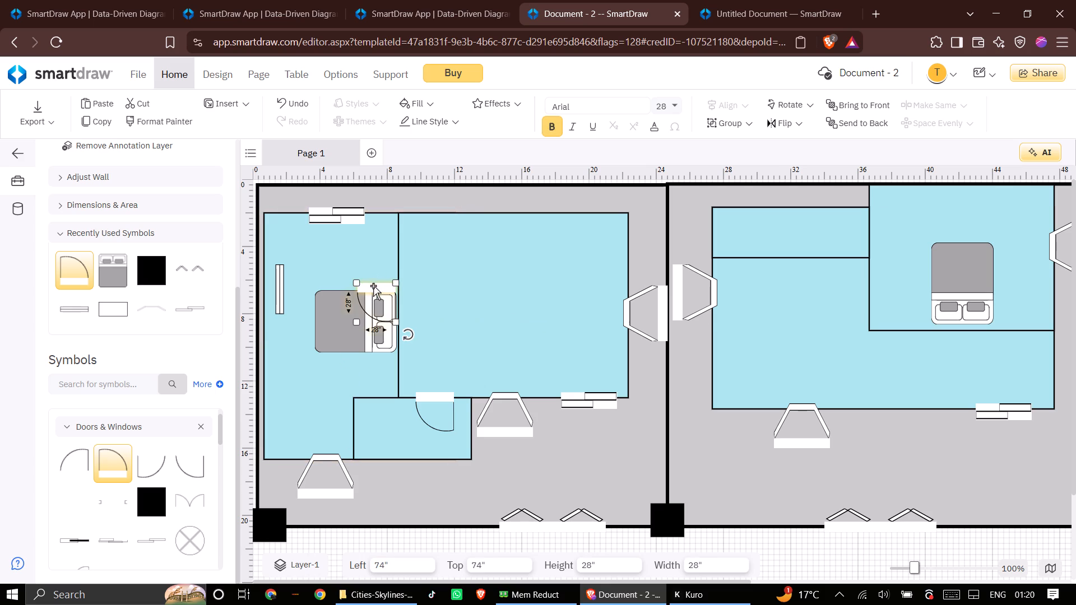
drag(373, 286, 373, 257)
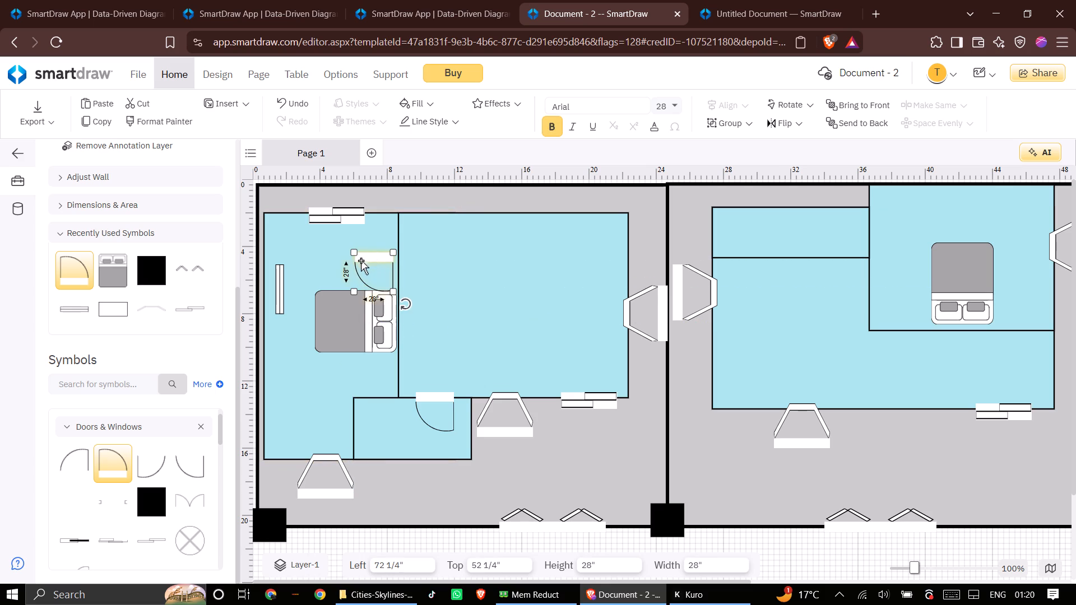
drag(403, 304, 340, 308)
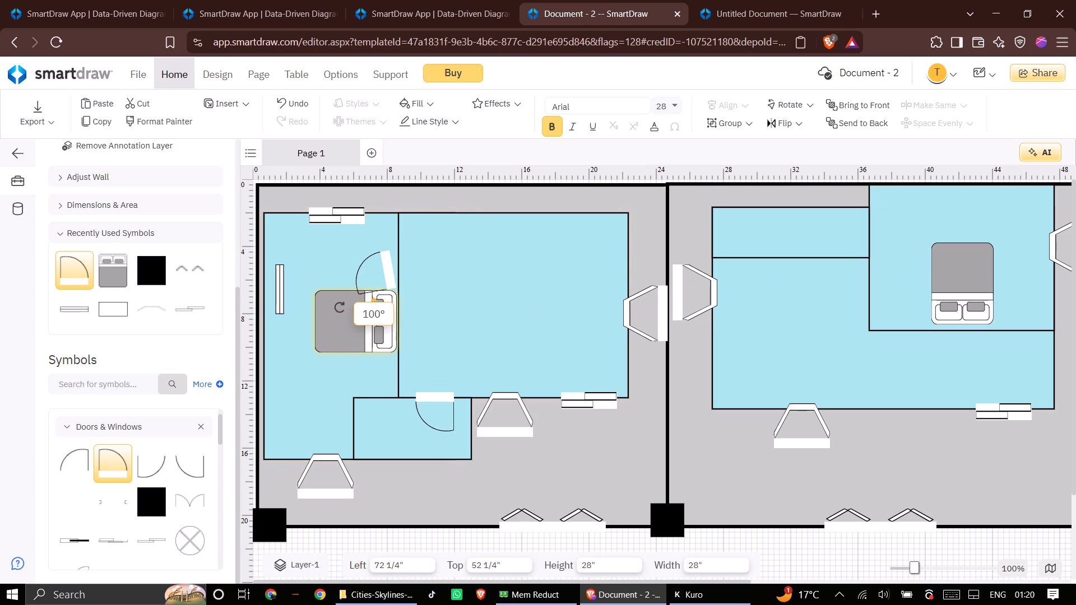
drag(340, 308, 336, 305)
drag(387, 269, 392, 250)
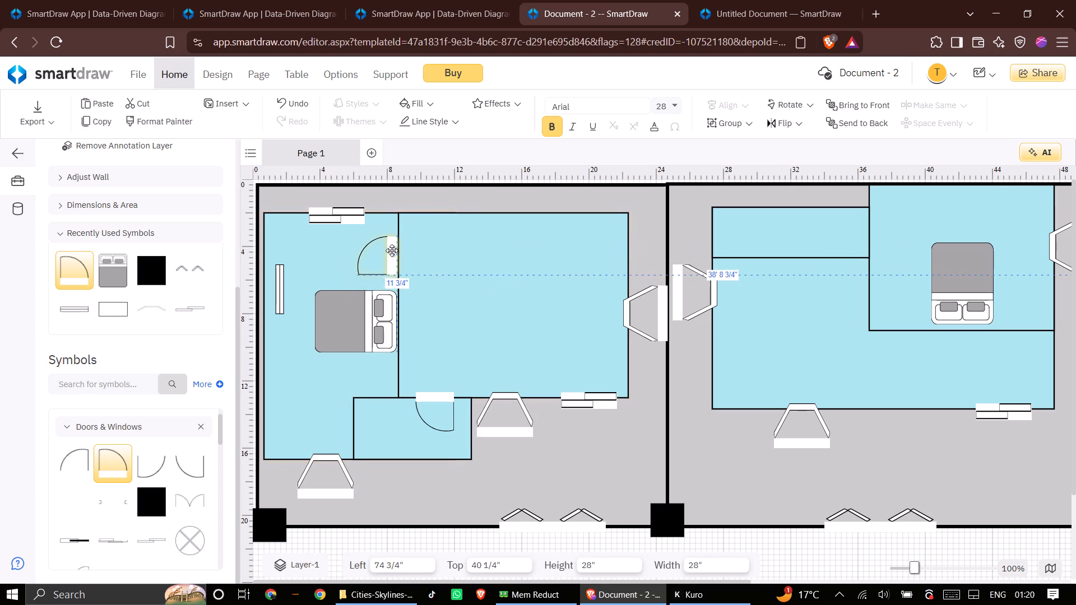
drag(392, 250, 397, 253)
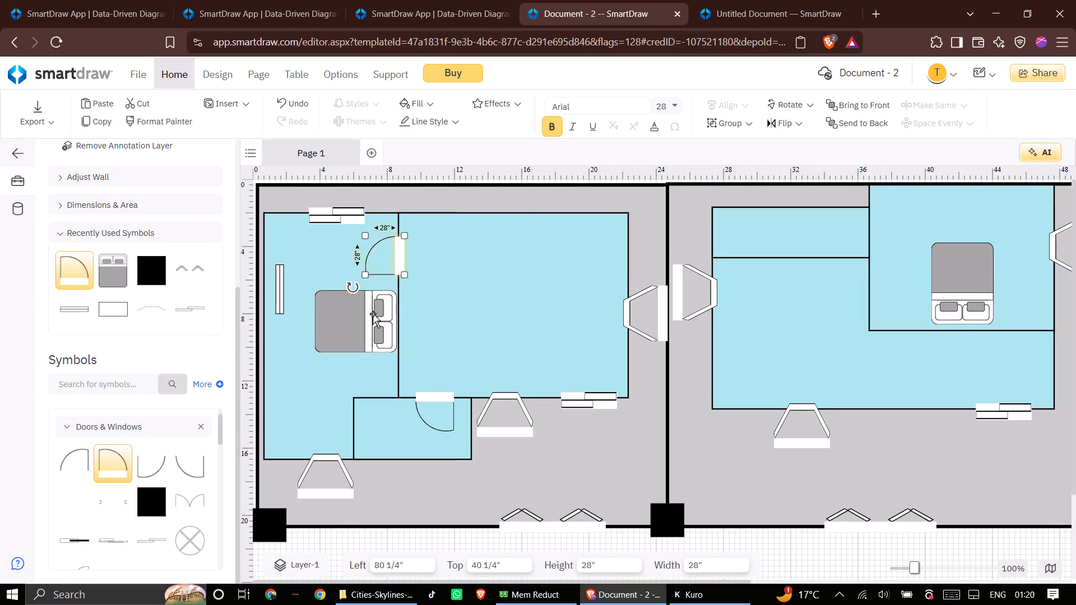
Fit another copy of the door on the small lower room's left wall, swinging inward, at about 68" left and 164" top.
right_click(336, 408)
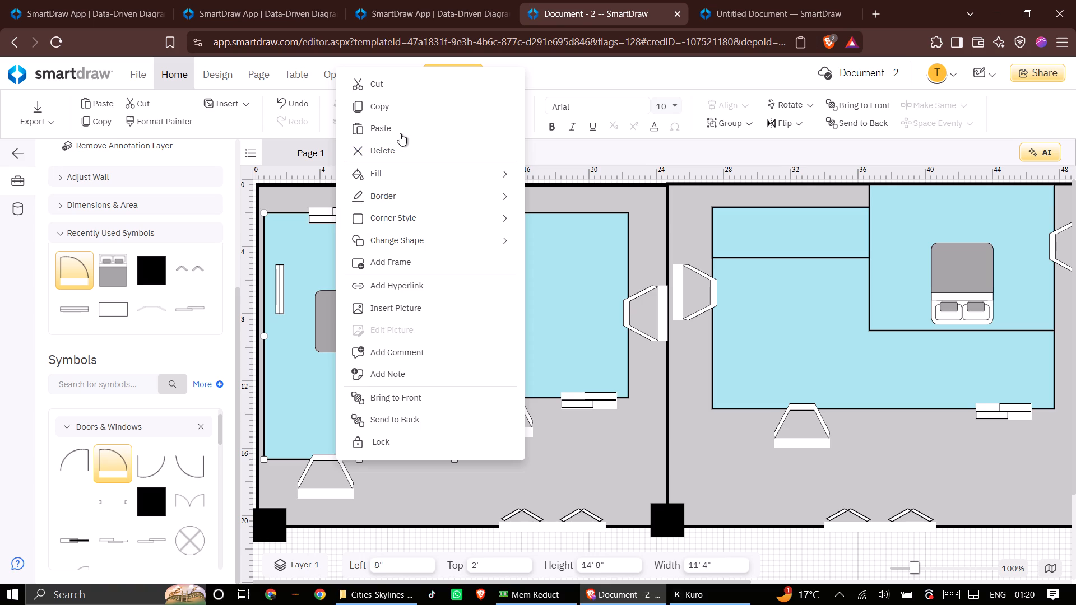
click(400, 133)
click(413, 322)
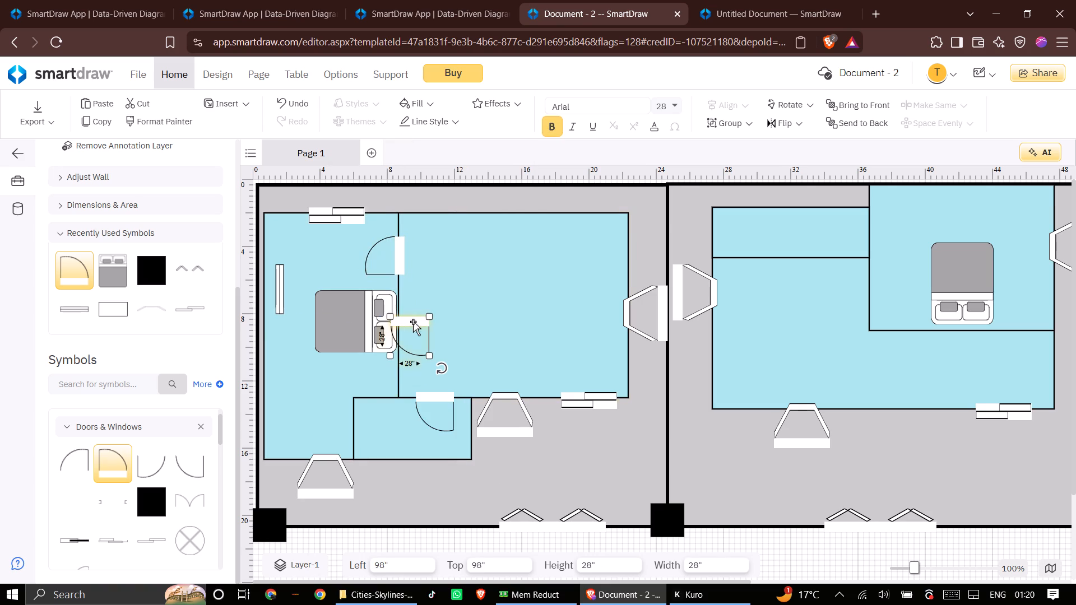
drag(413, 322, 333, 408)
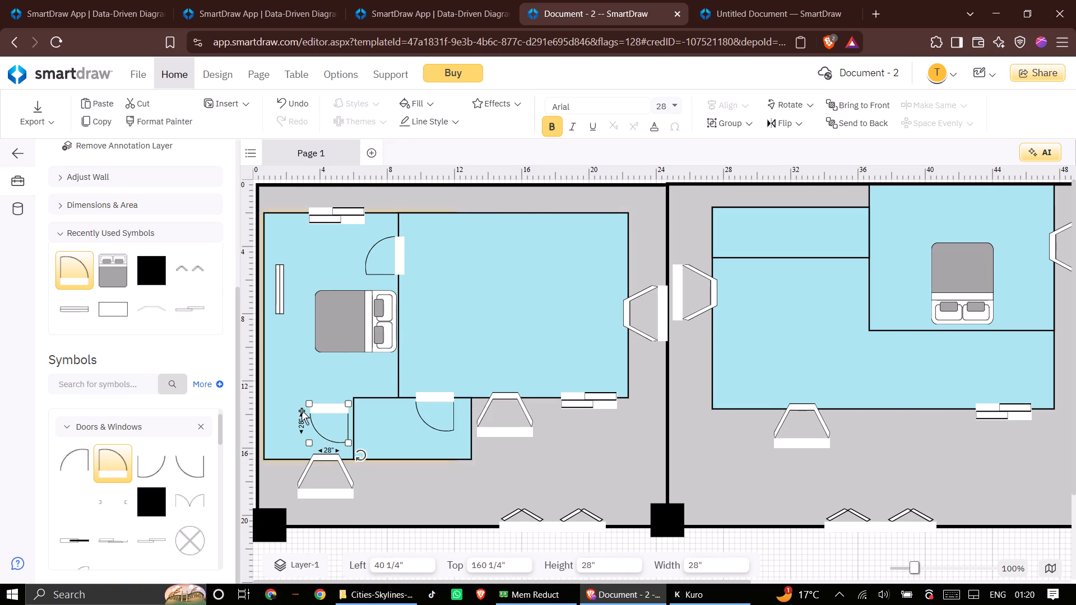
drag(361, 458, 377, 390)
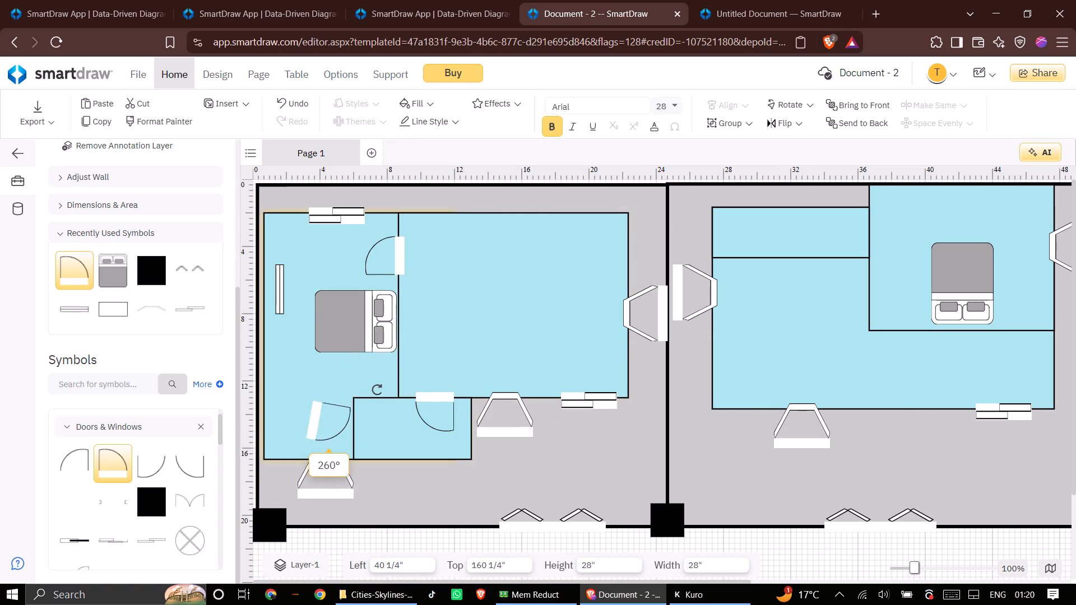
drag(377, 390, 376, 375)
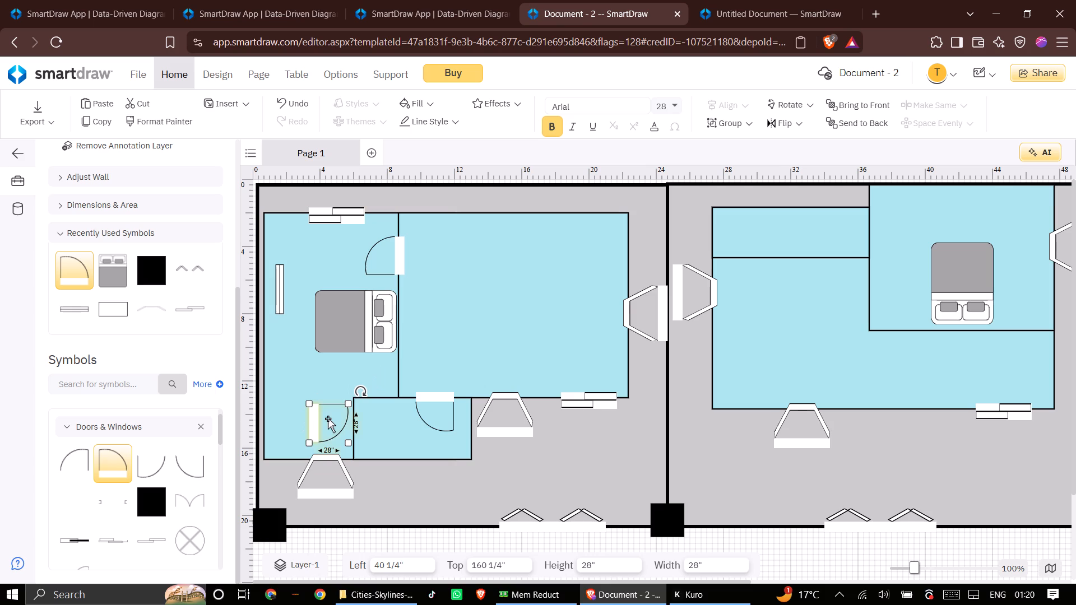
drag(316, 422, 351, 427)
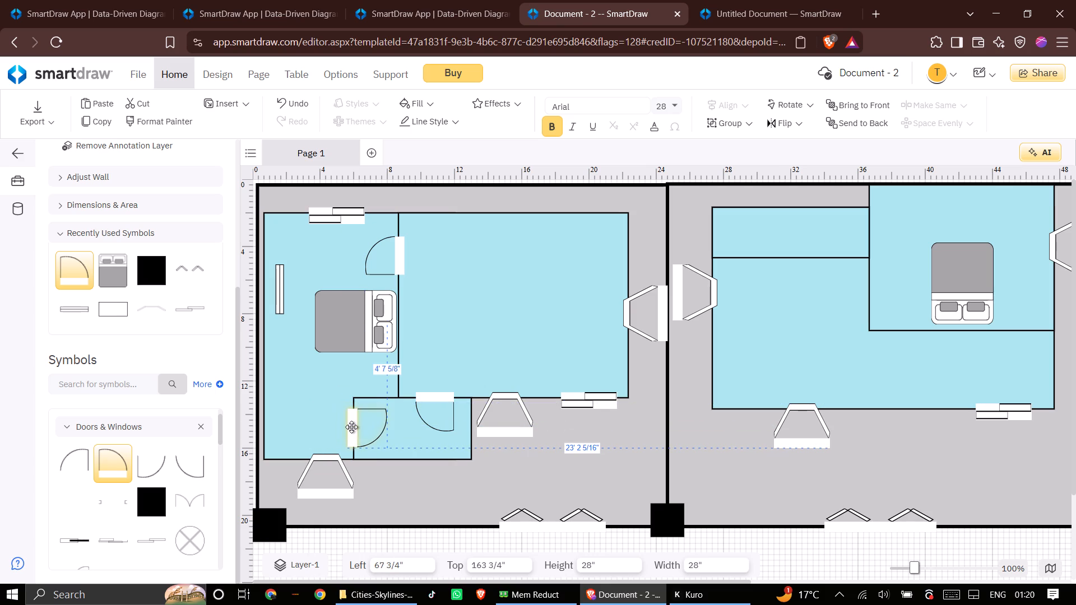
drag(351, 427, 354, 427)
click(412, 486)
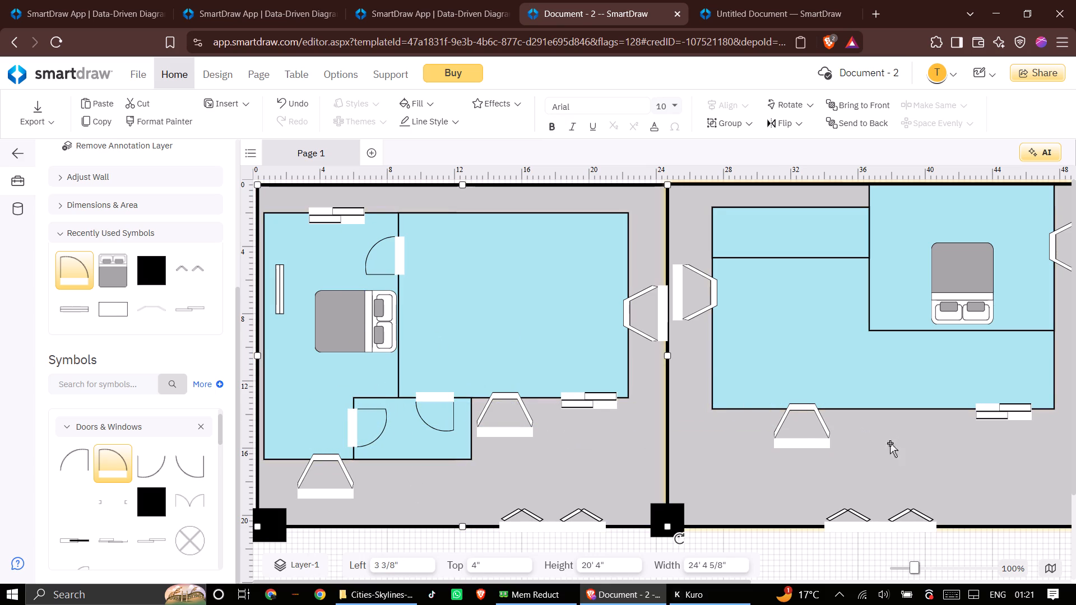
Paste another 28" door and fit it on the second rectangle's bedroom left wall, swinging into the bedroom, at about 436 1/4" left and 68 3/4" top.
middle_drag(550, 461, 337, 504)
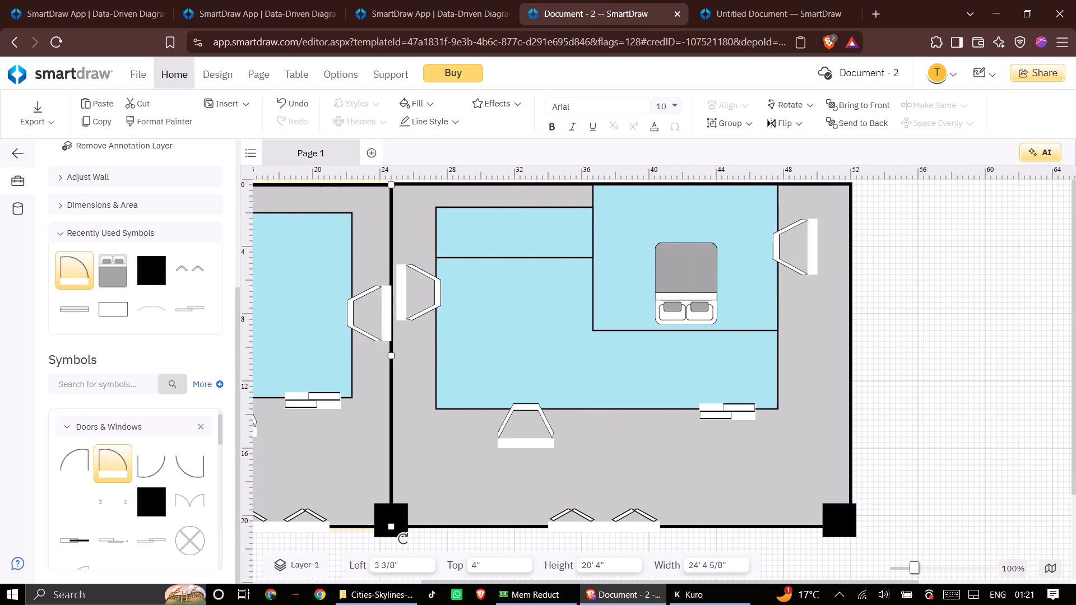
middle_drag(337, 504, 462, 562)
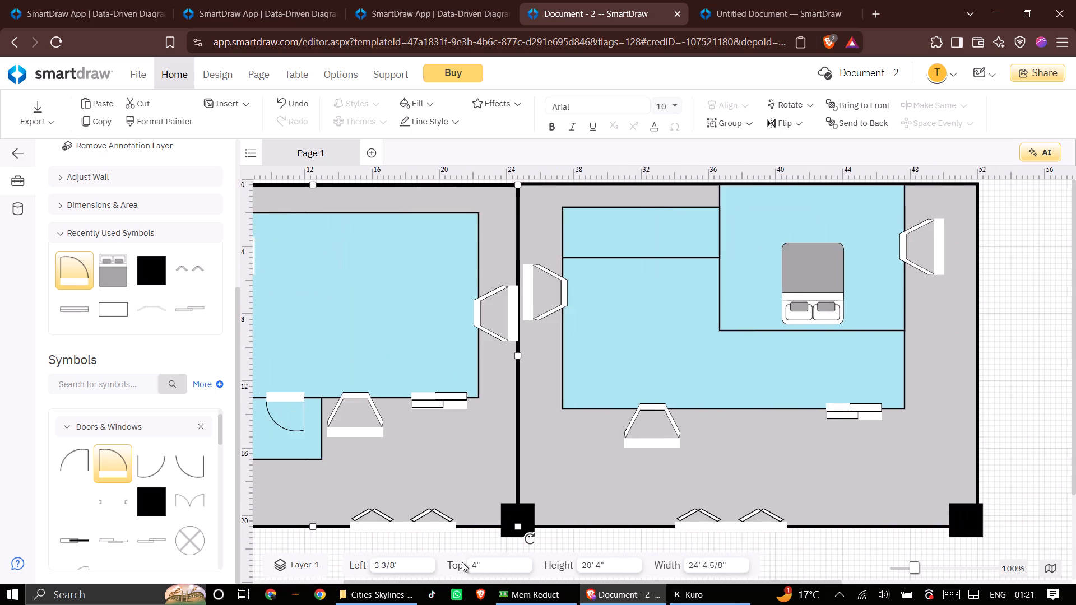
middle_drag(462, 562, 613, 567)
scroll(612, 567, up, 1)
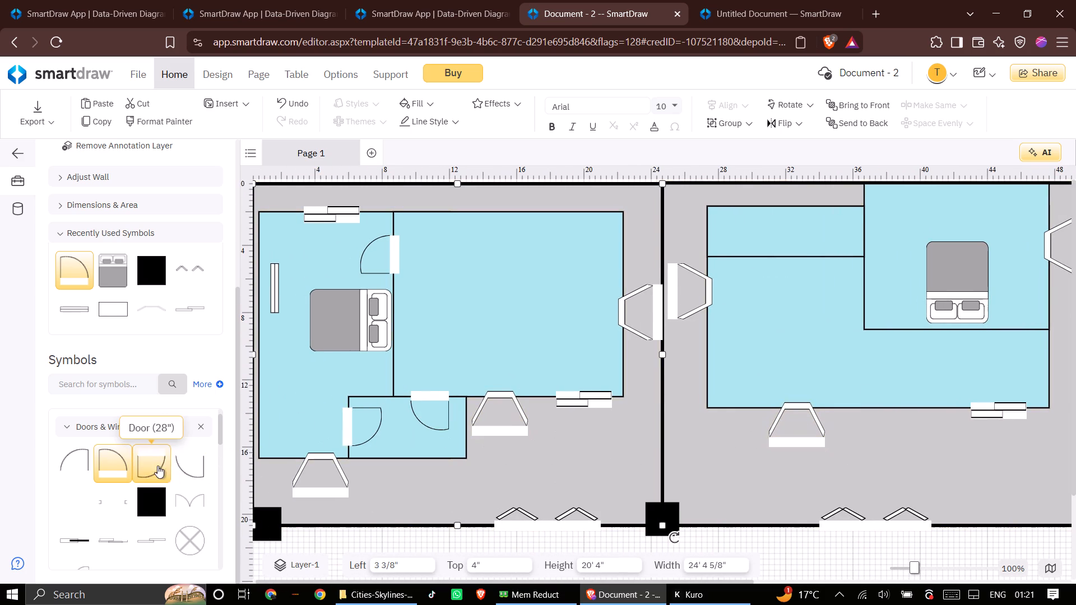
right_click(906, 457)
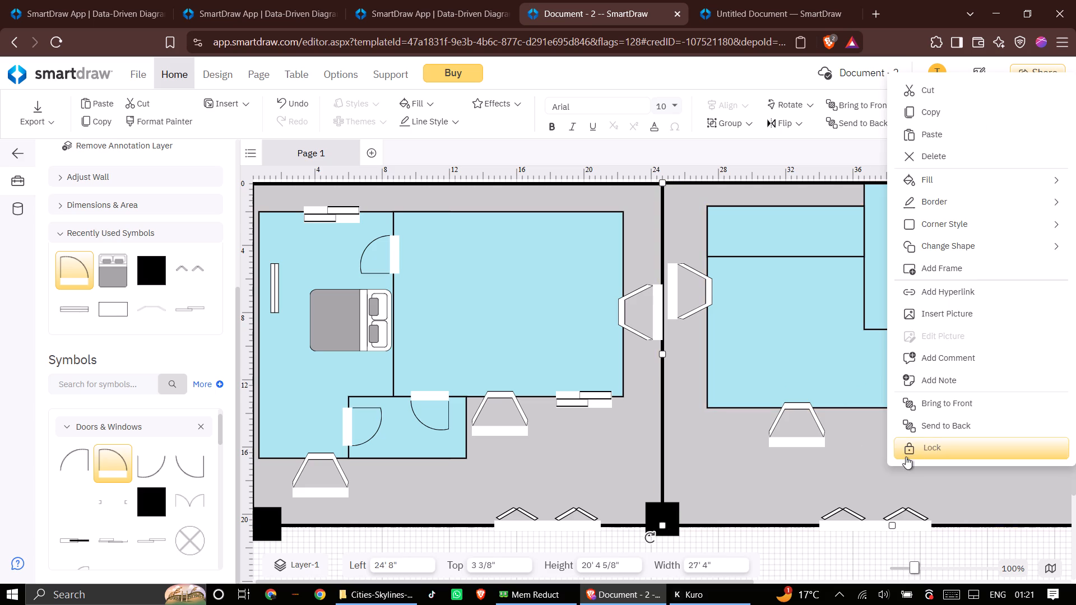
click(984, 139)
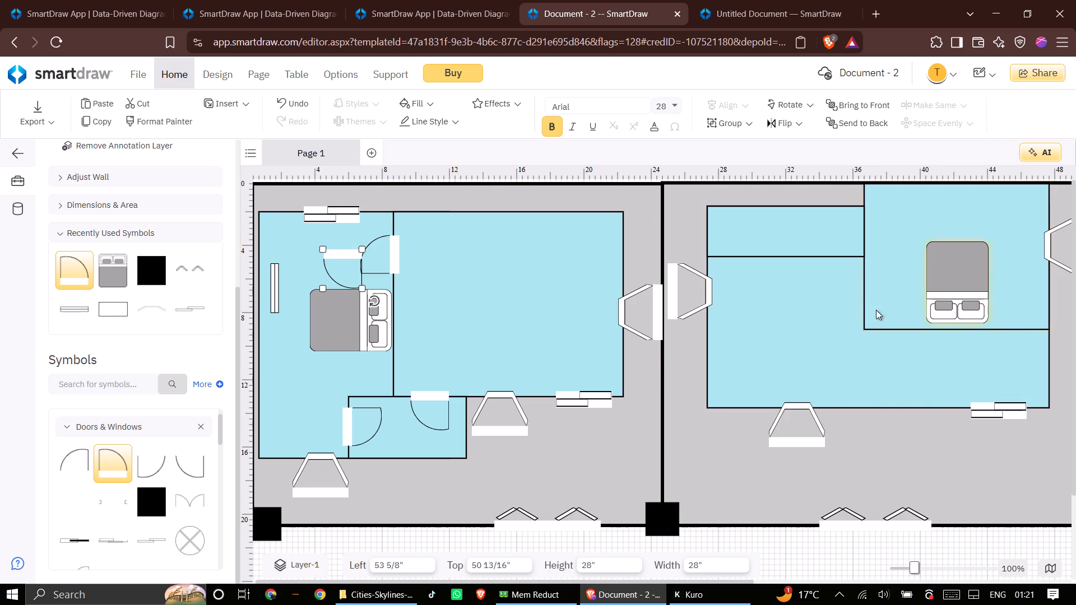
drag(346, 252, 452, 252)
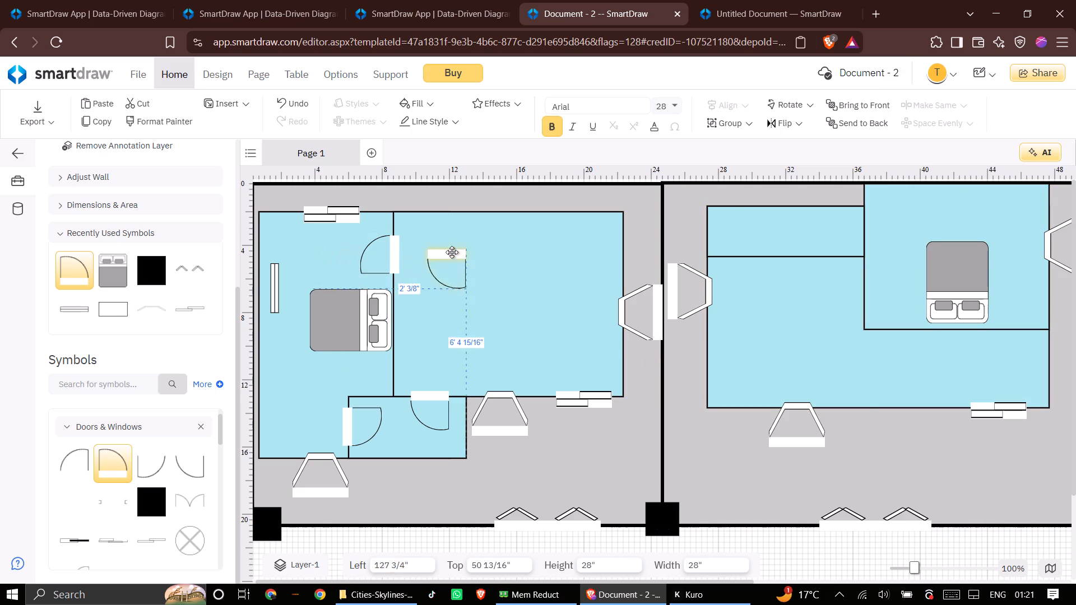
drag(452, 252, 872, 297)
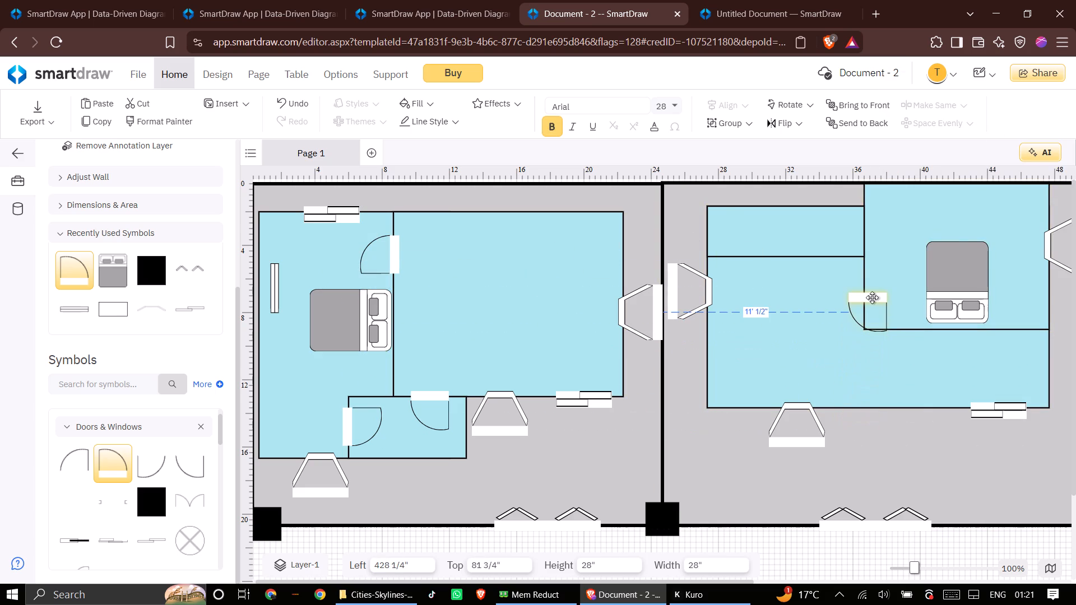
drag(872, 297, 846, 283)
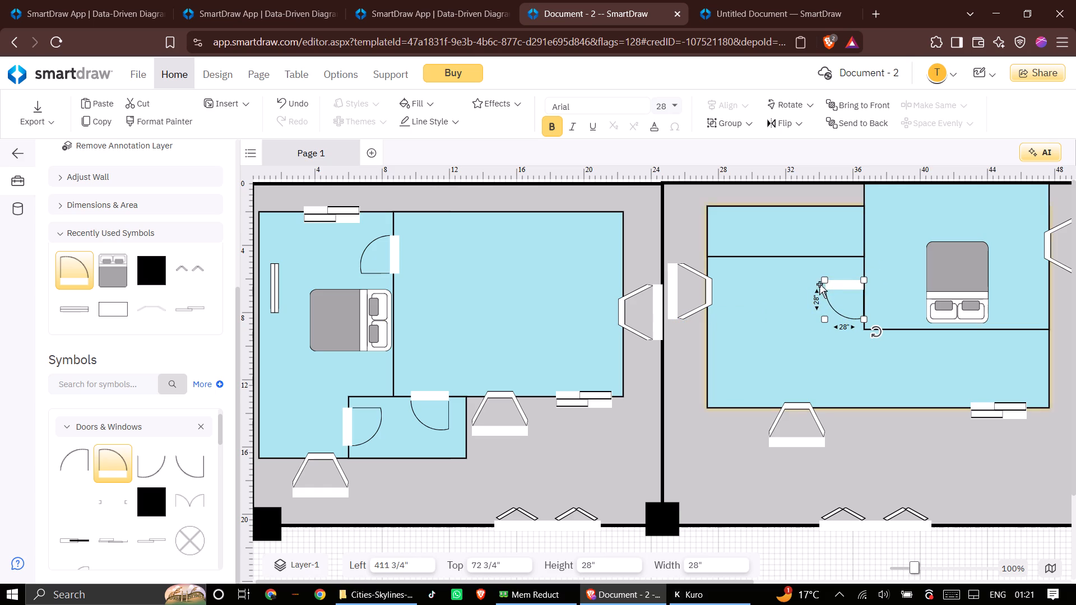
drag(879, 332, 876, 264)
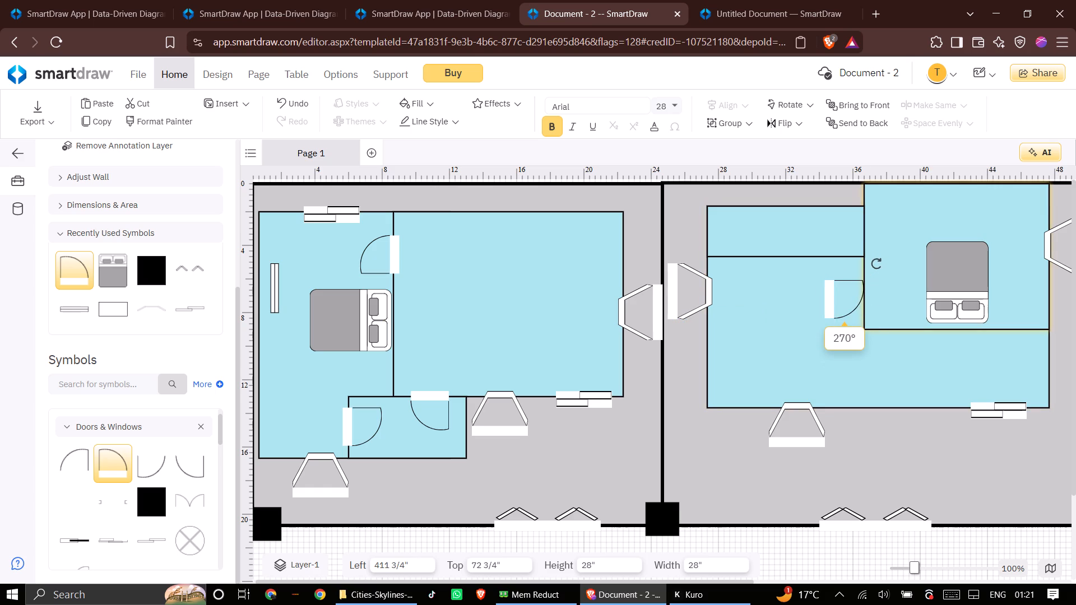
drag(876, 264, 876, 265)
drag(829, 299, 836, 296)
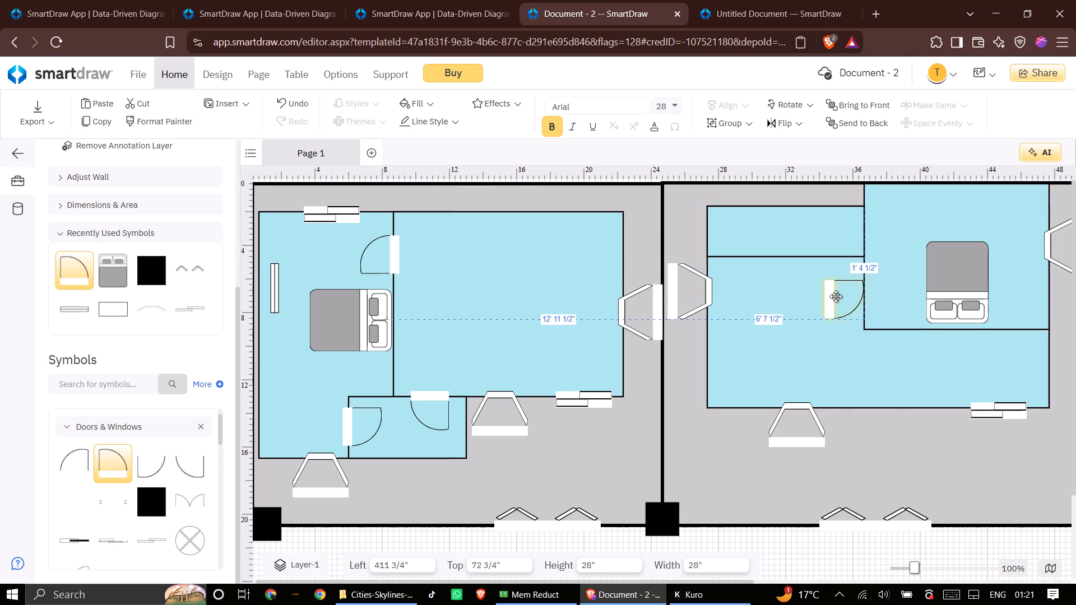
drag(836, 296, 866, 296)
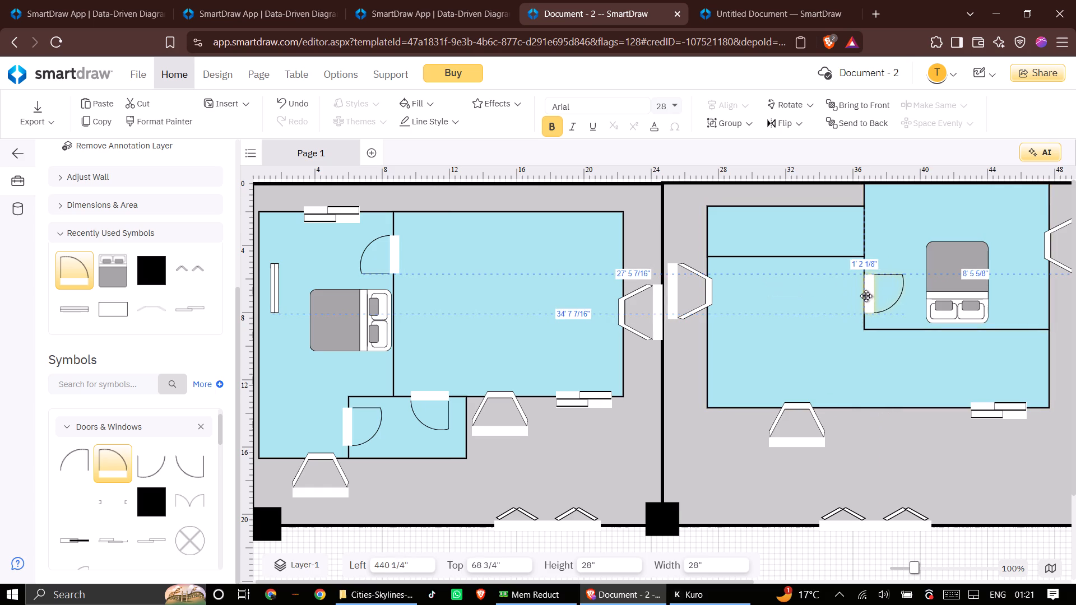
drag(866, 296, 864, 295)
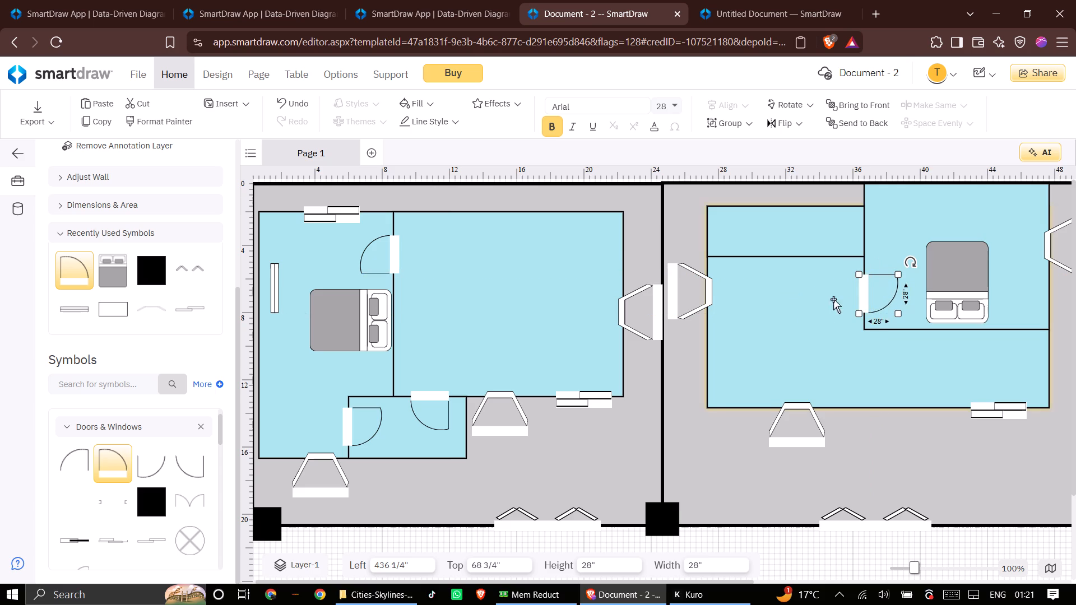
Fit another pasted door between the second rectangle's narrow upper room and bedroom, swinging into the narrow room, at about 415 3/4" left and 24" top.
right_click(795, 308)
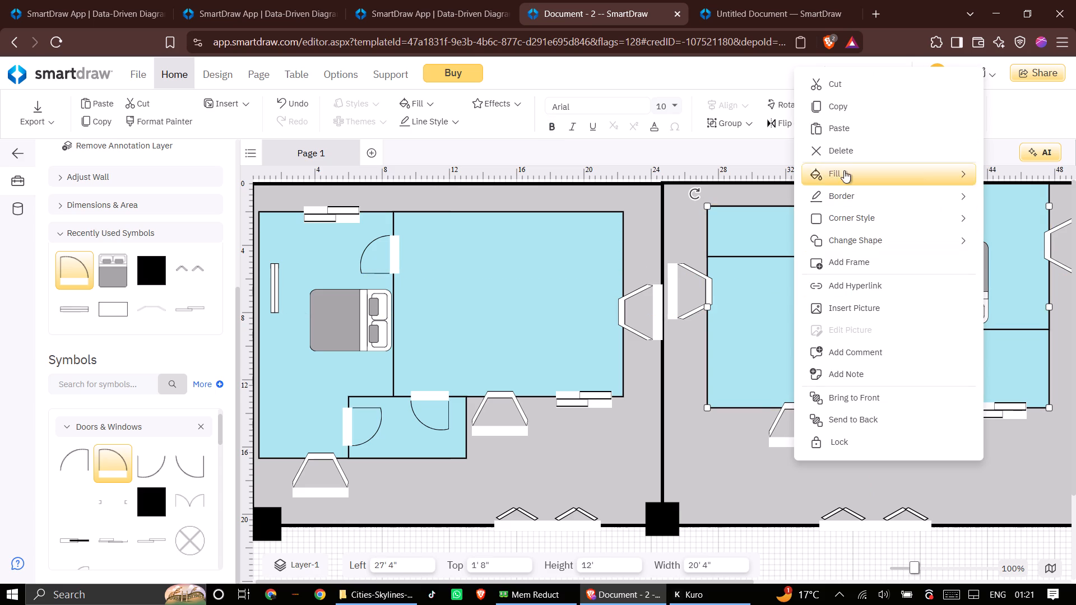
click(852, 127)
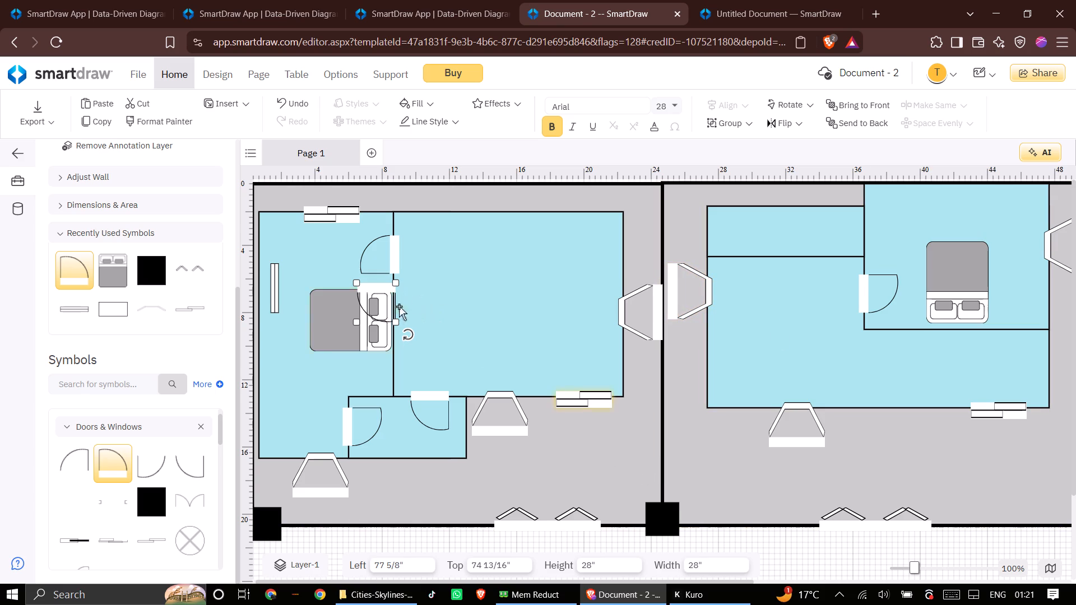
drag(381, 286, 500, 286)
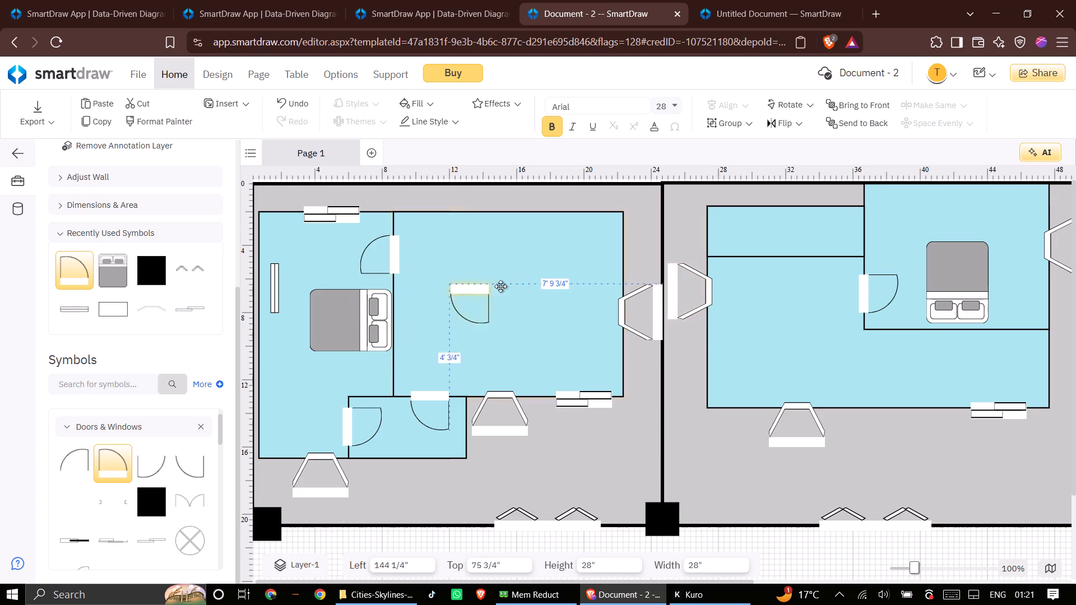
drag(500, 286, 855, 223)
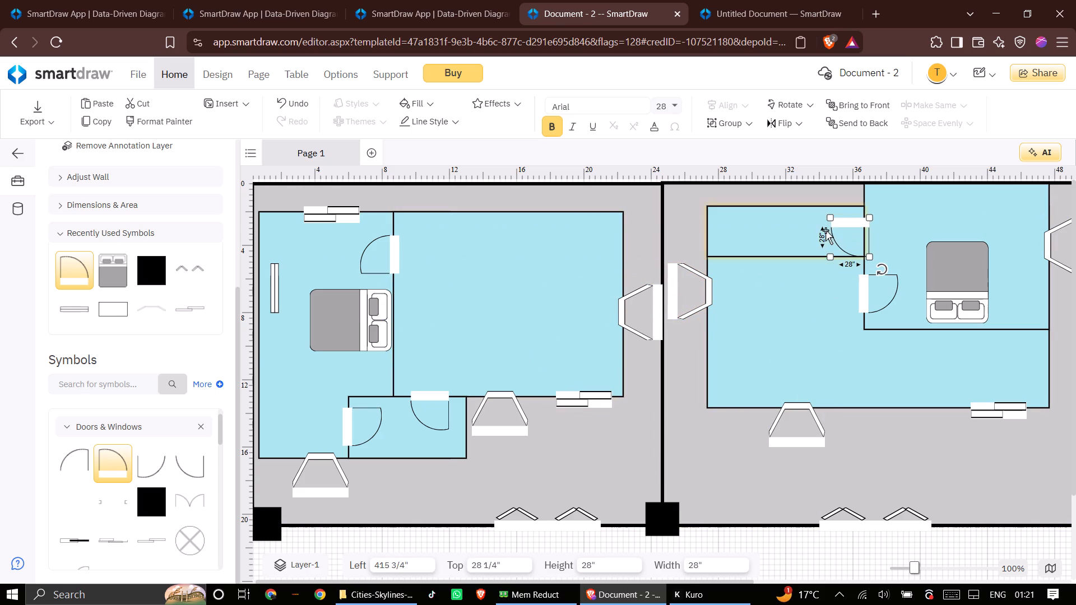
drag(882, 268, 811, 275)
drag(864, 236, 864, 231)
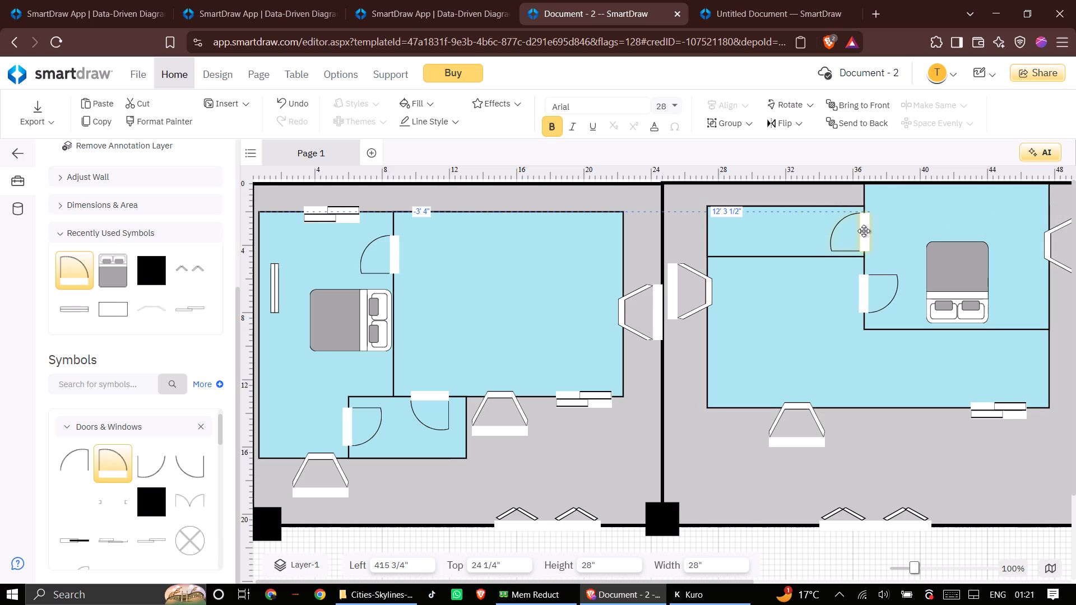
drag(864, 231, 864, 228)
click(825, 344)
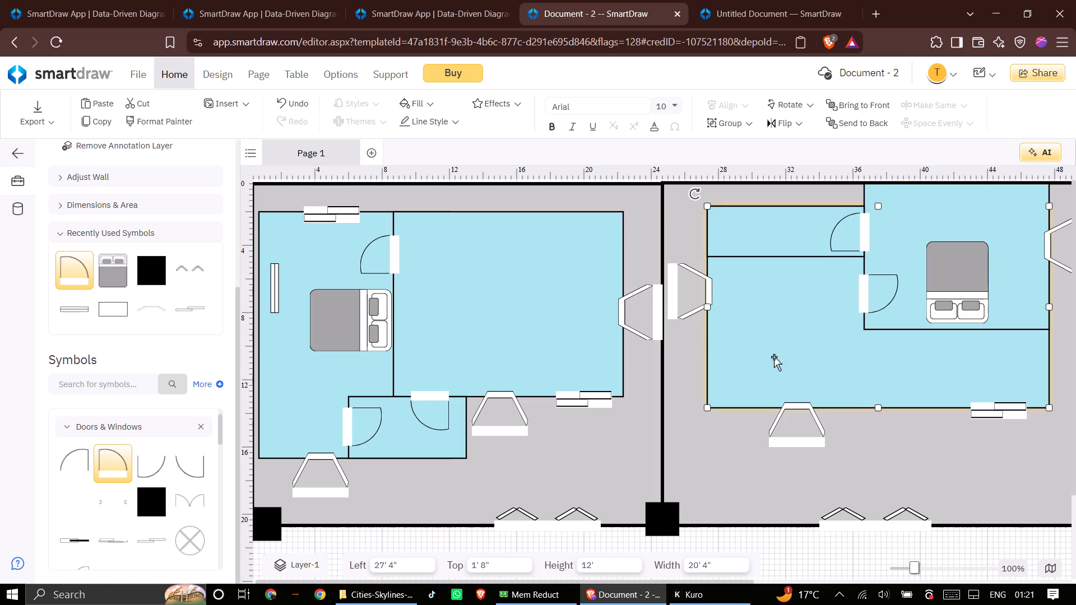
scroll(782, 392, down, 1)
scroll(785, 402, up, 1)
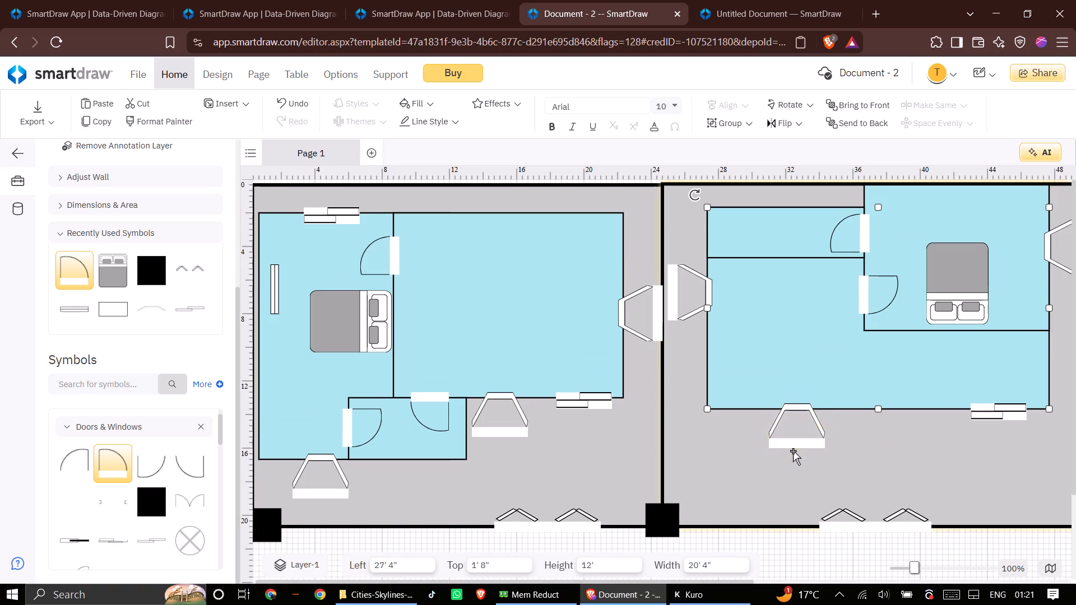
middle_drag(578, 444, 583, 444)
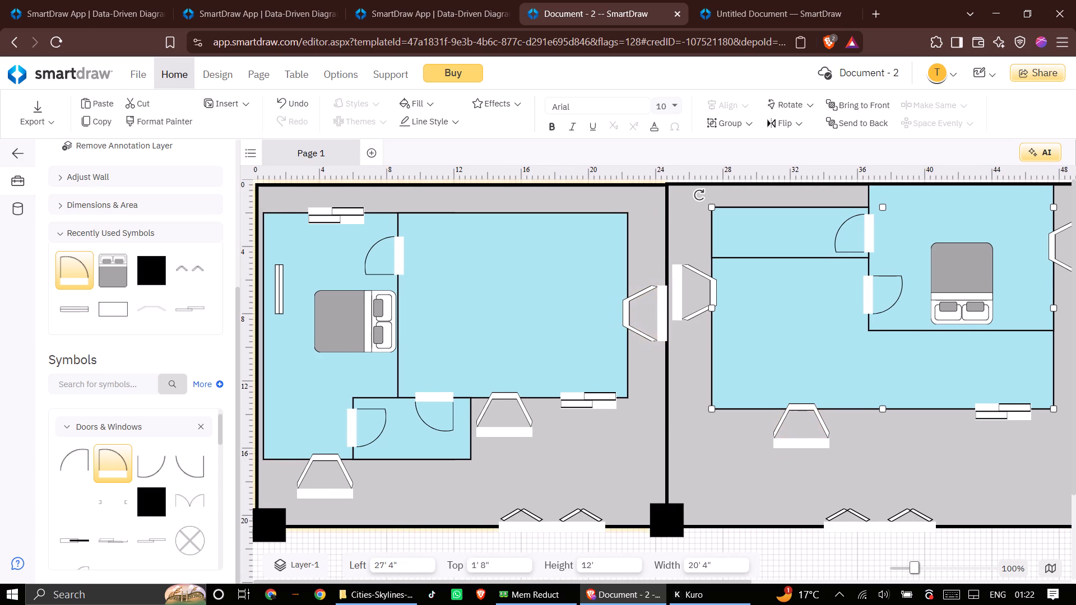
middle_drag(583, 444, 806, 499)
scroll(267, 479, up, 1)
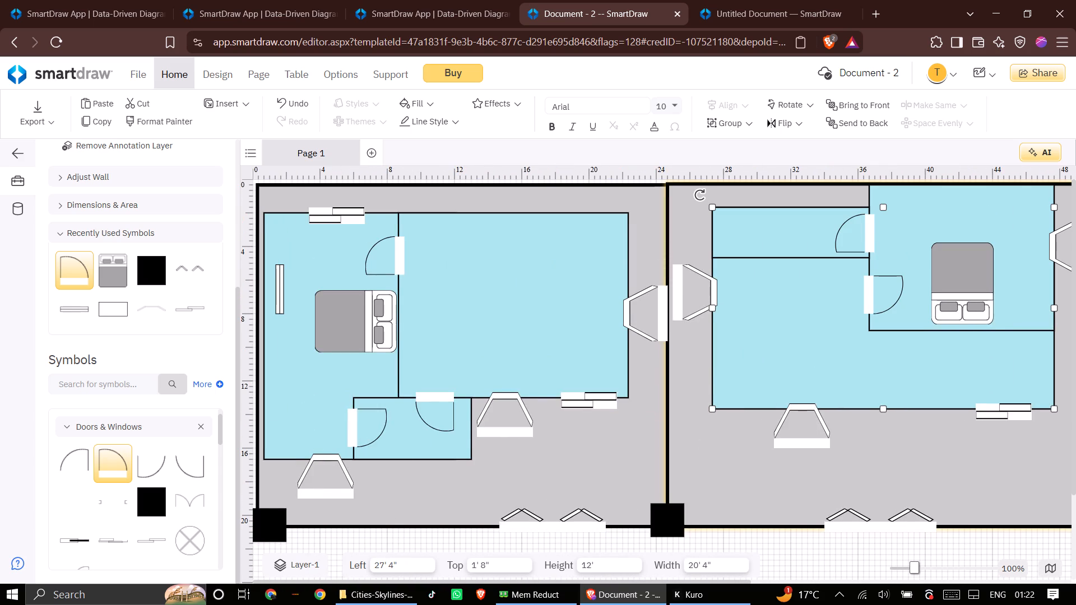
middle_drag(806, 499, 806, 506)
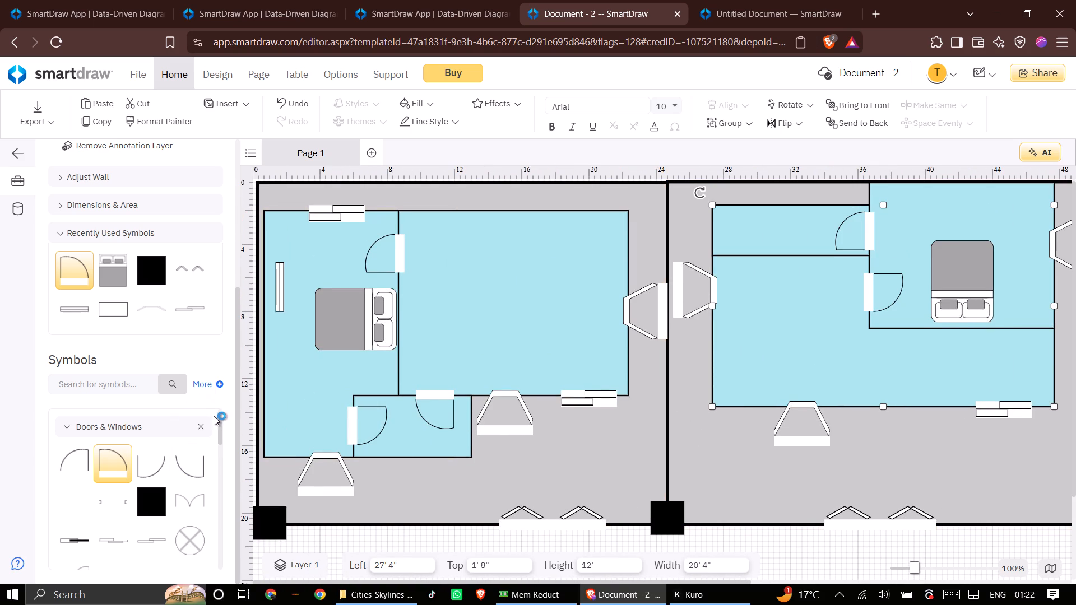
Place the second Sofa symbol from Couches & Sofas in the first rectangle's large room, at about 11' 4 1/2" left and 2' 10 3/4" top.
drag(217, 421, 218, 440)
drag(218, 429, 221, 506)
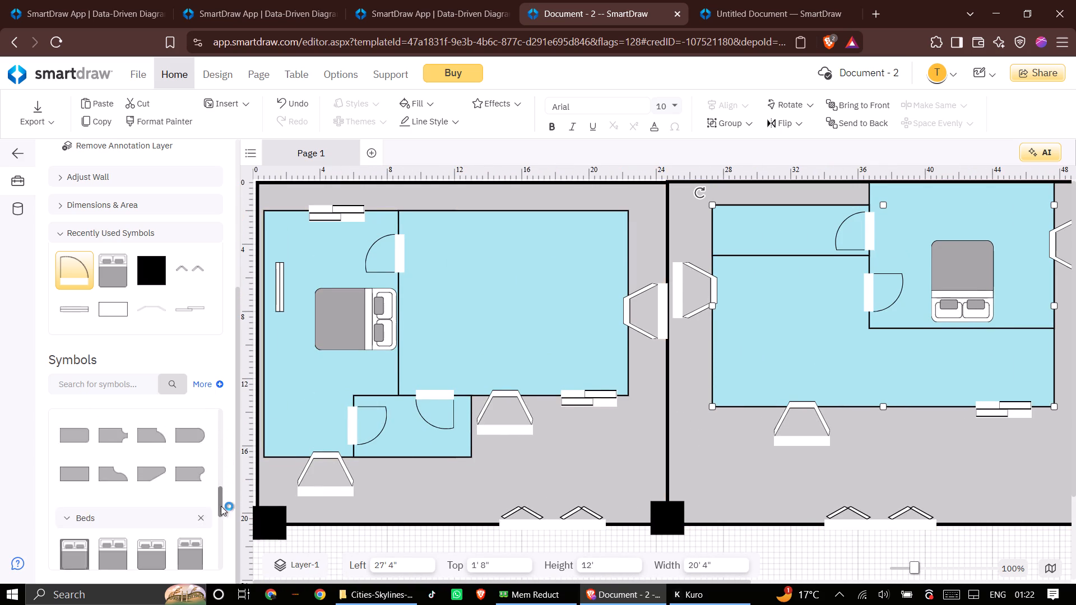
drag(221, 506, 222, 525)
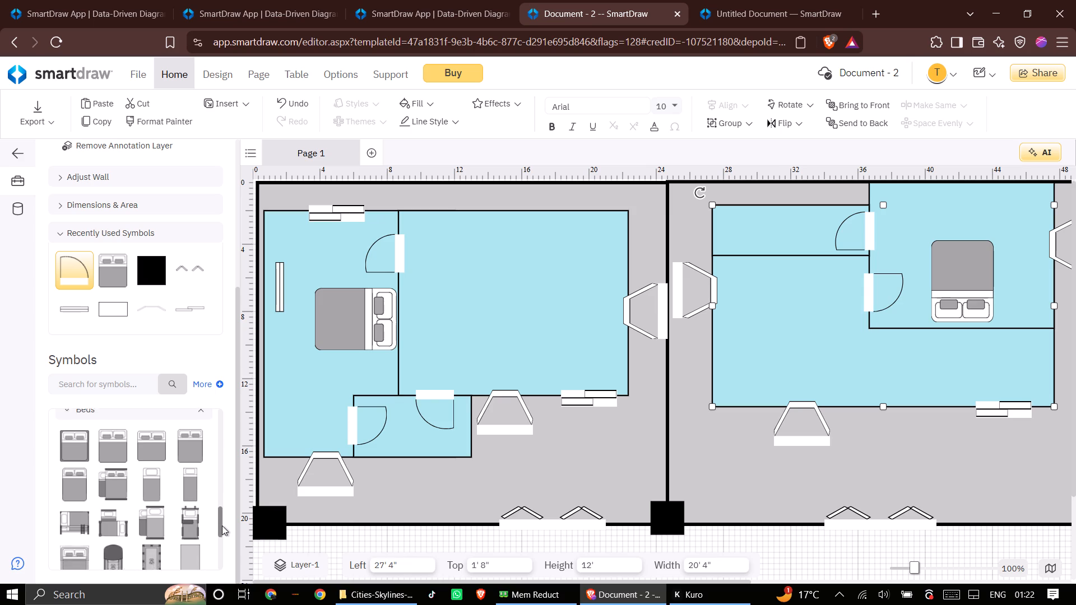
drag(222, 525, 222, 554)
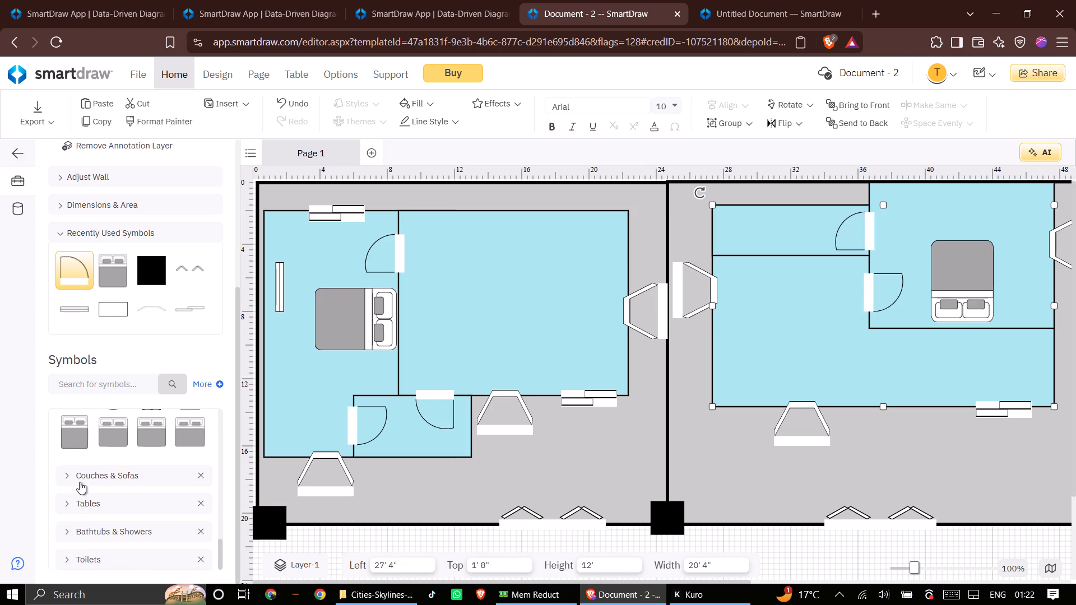
click(75, 477)
click(70, 479)
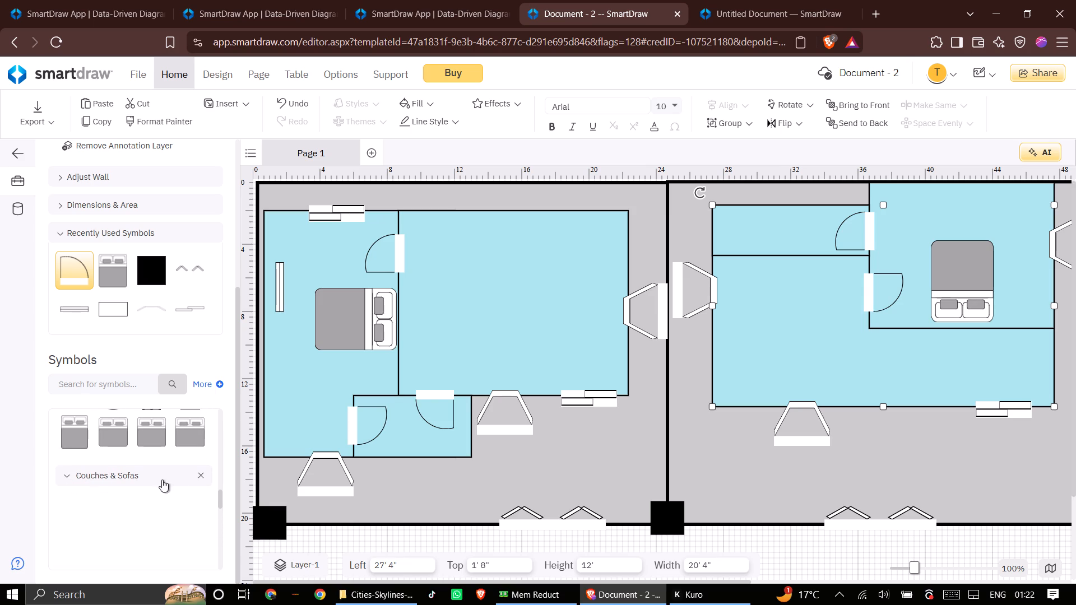
drag(104, 515, 324, 431)
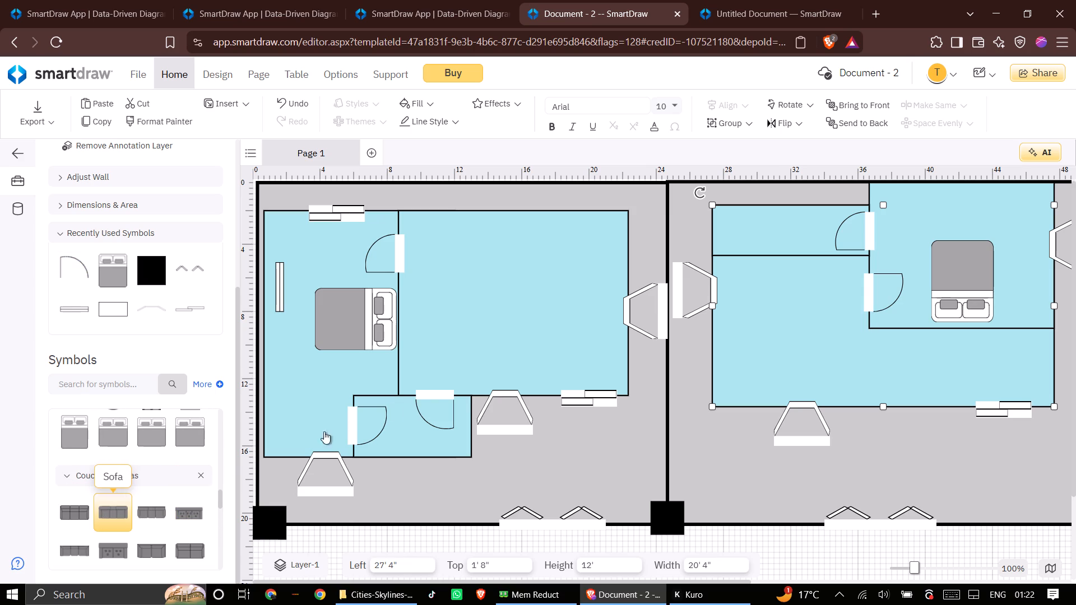
drag(324, 431, 457, 292)
drag(117, 517, 192, 474)
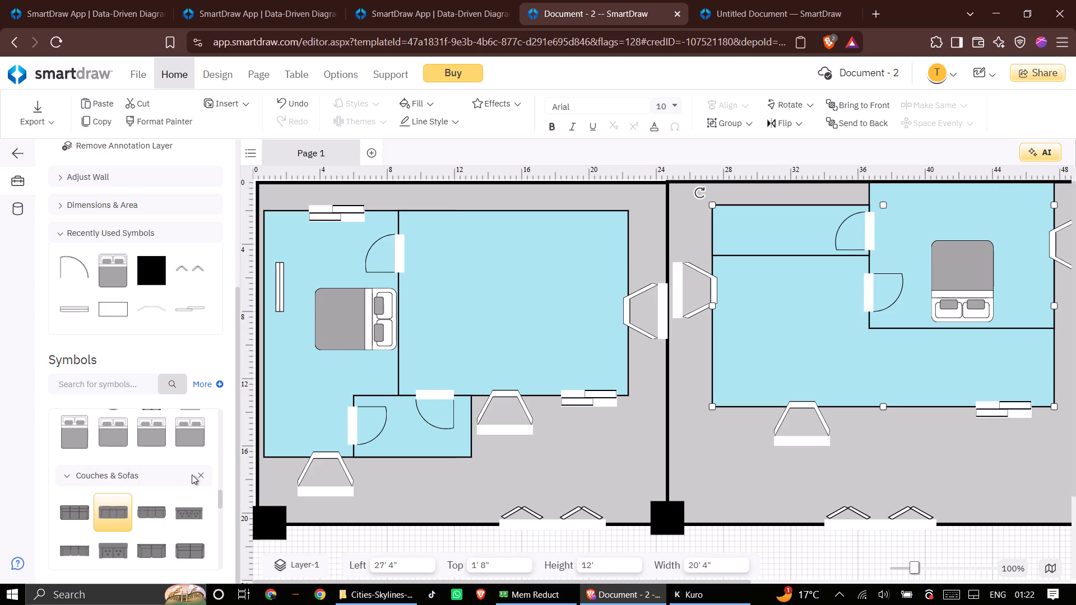
drag(192, 474, 474, 305)
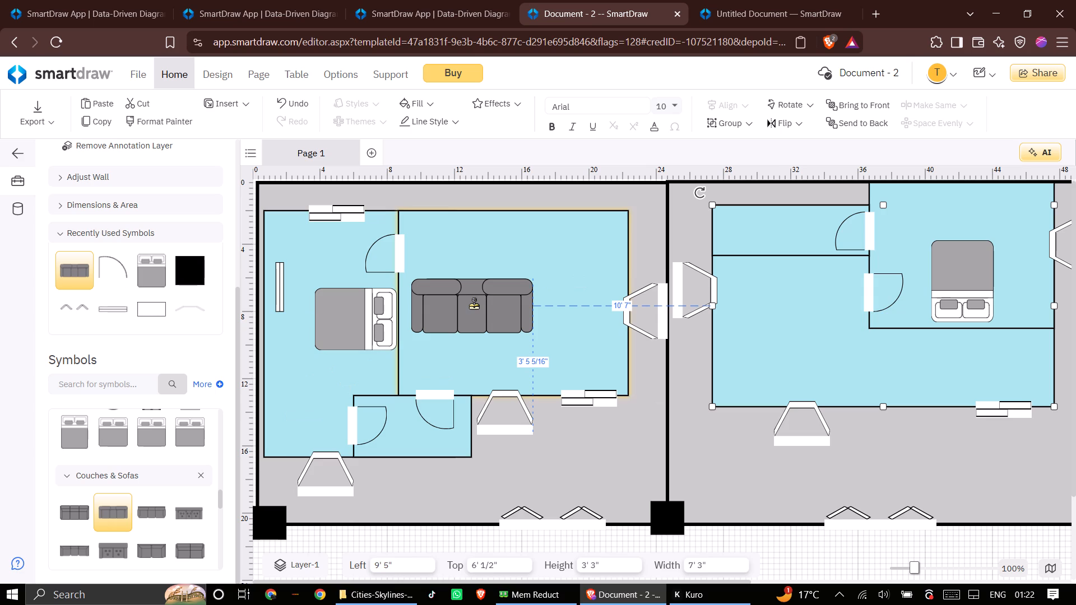
drag(474, 305, 503, 252)
Turn the sofa slightly off horizontal and shrink it to about 5' 3" wide and 2' 5" high.
drag(429, 213, 467, 224)
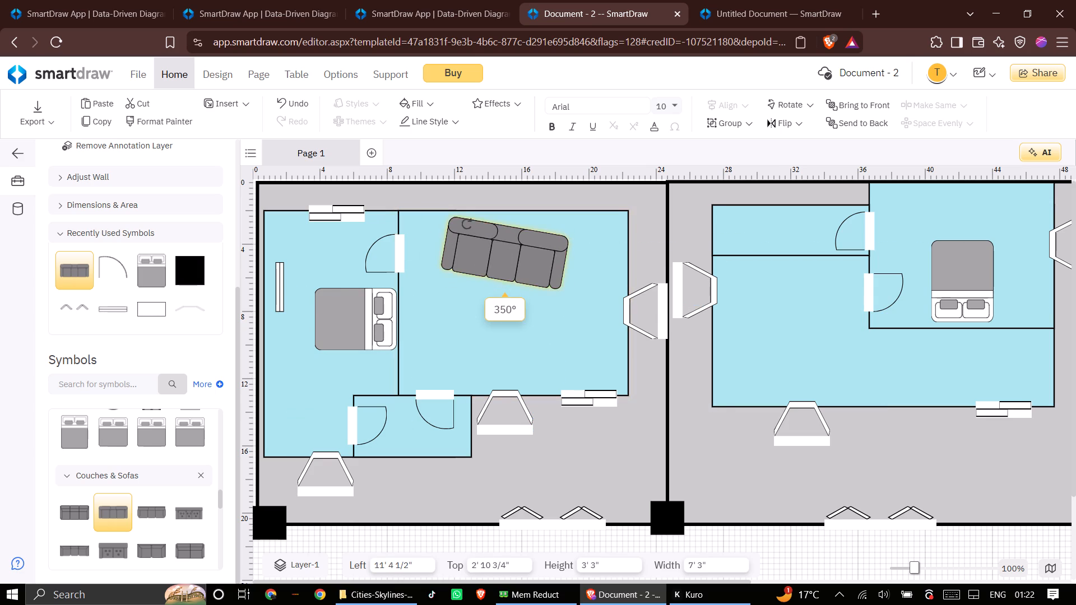
drag(467, 224, 470, 239)
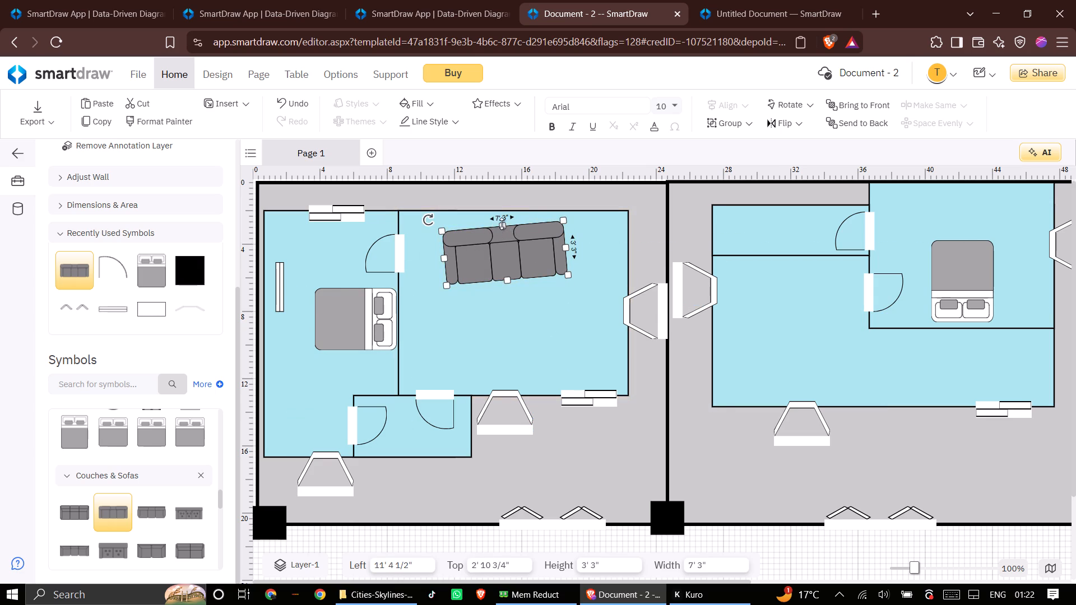
drag(502, 226, 502, 240)
click(570, 253)
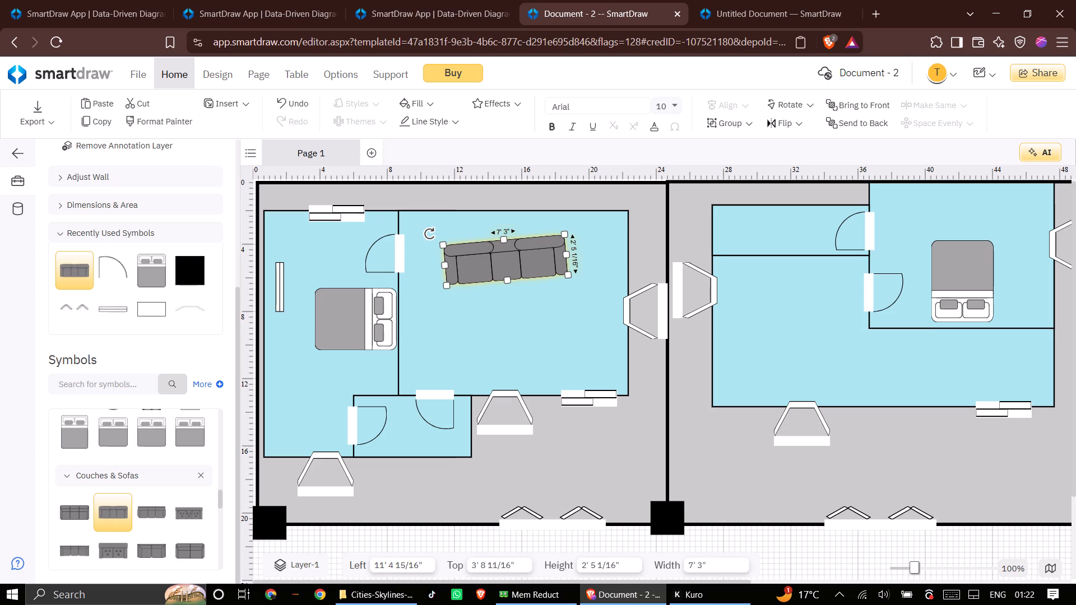
drag(567, 253, 523, 260)
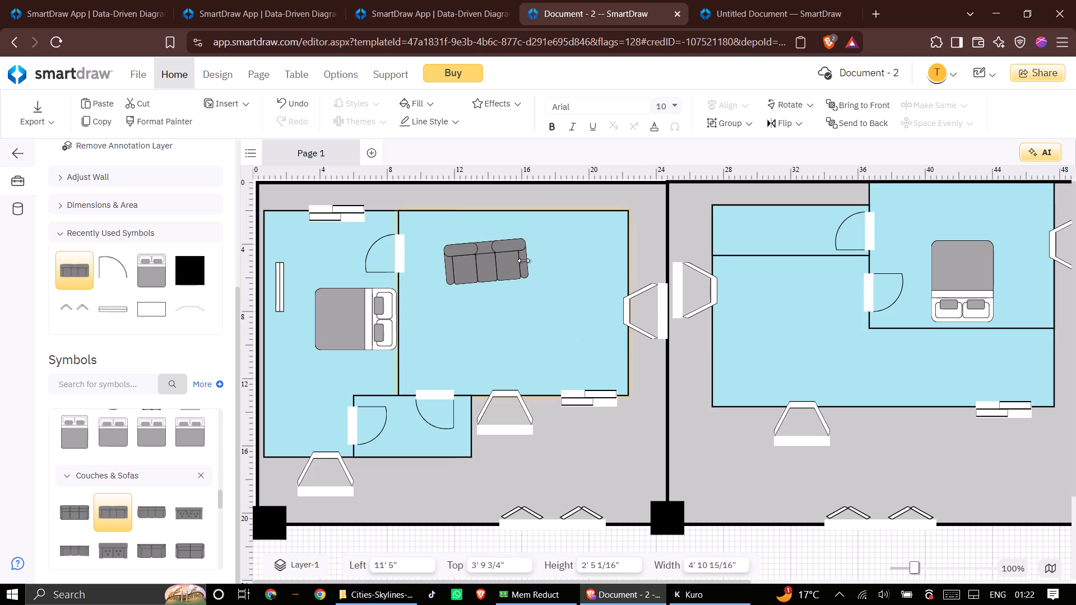
drag(523, 260, 531, 260)
Straighten the sofa and set it just below the large room's upper wall, at about 12' 4 9/16" left and 2' 4" top.
drag(479, 258, 502, 241)
click(457, 220)
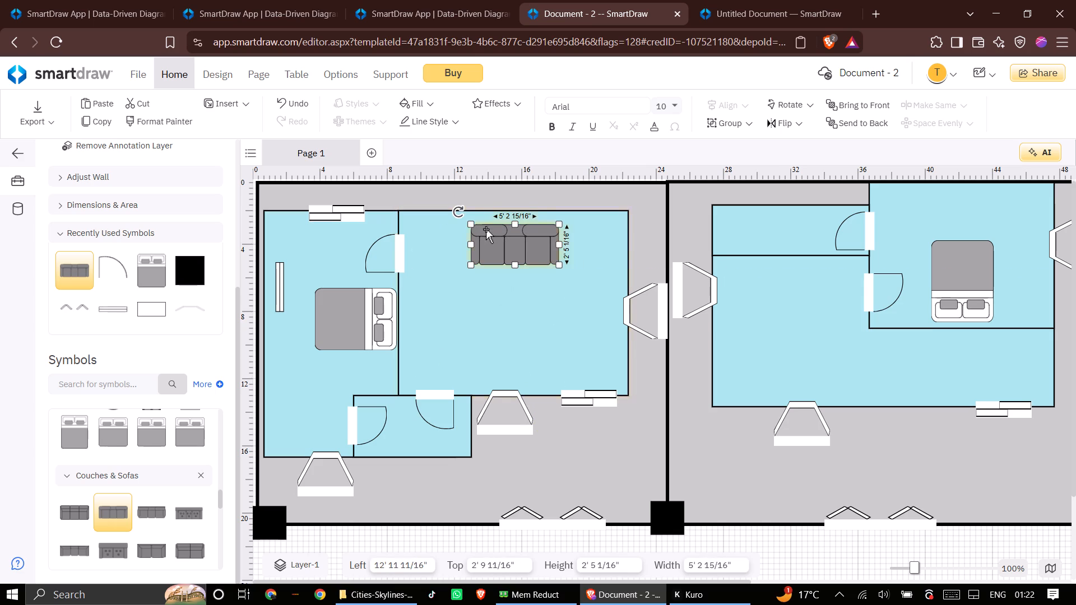
drag(507, 245, 499, 237)
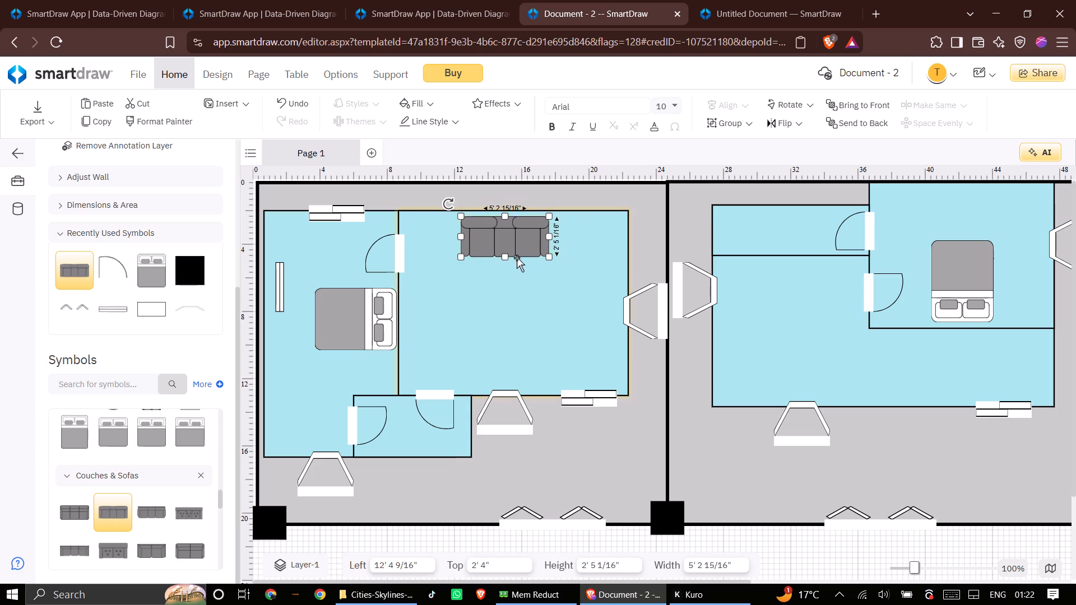
Duplicate the sofa by the large room's upper wall and place the copy mid-room, at about 11' 5" left and 7' 3" top.
right_click(517, 245)
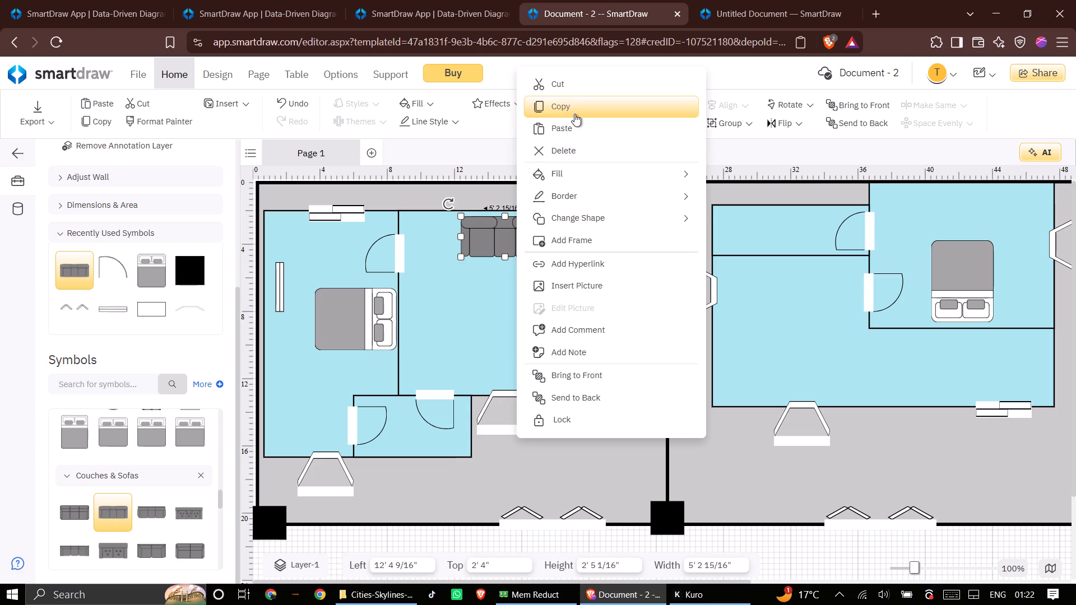
click(574, 113)
click(530, 317)
right_click(530, 317)
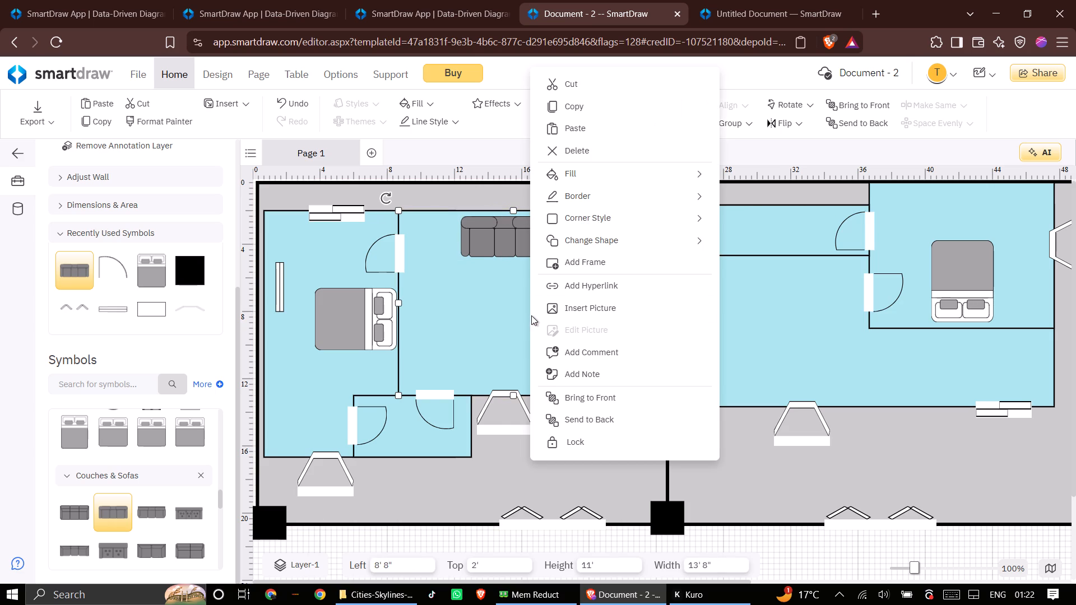
click(613, 135)
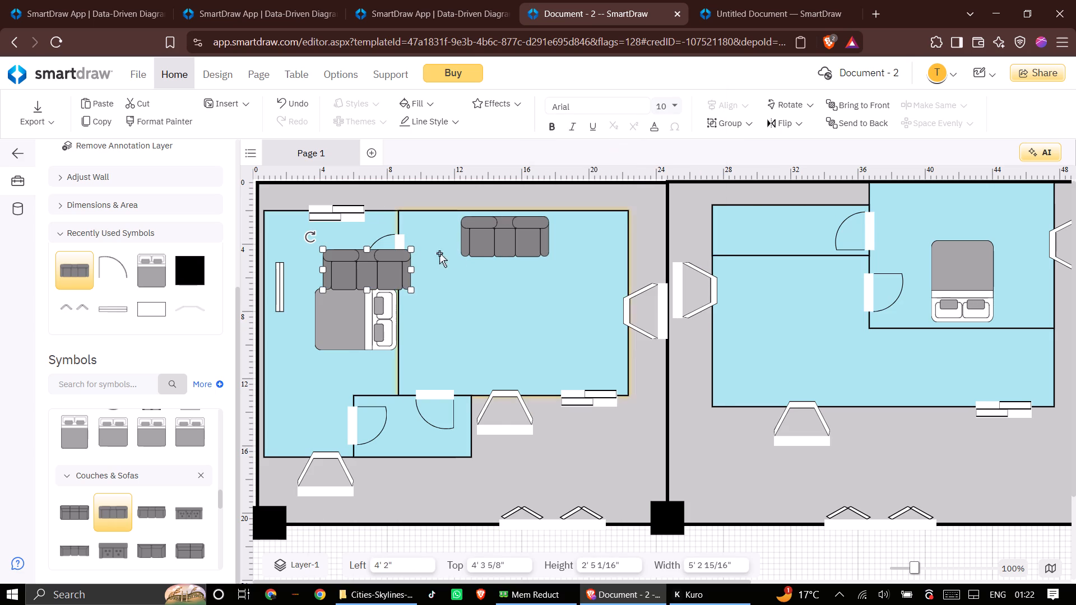
drag(381, 269, 504, 315)
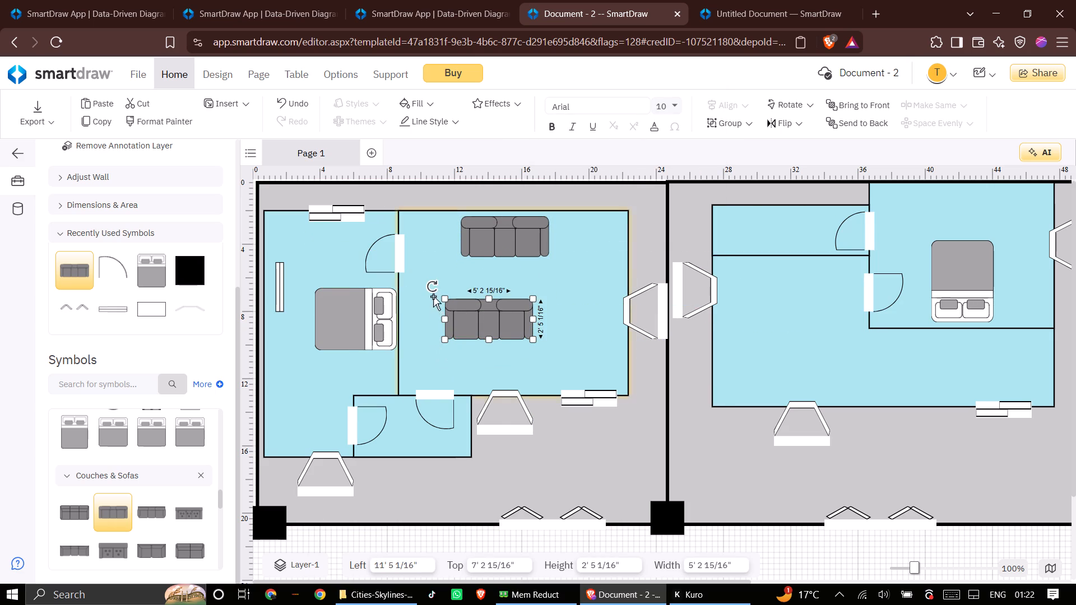
Turn the sofa copy vertical with its back to the bedroom wall, at about 7' 5 3/4" left and 7' 1 11/16" top.
drag(433, 287, 437, 416)
drag(489, 312, 423, 334)
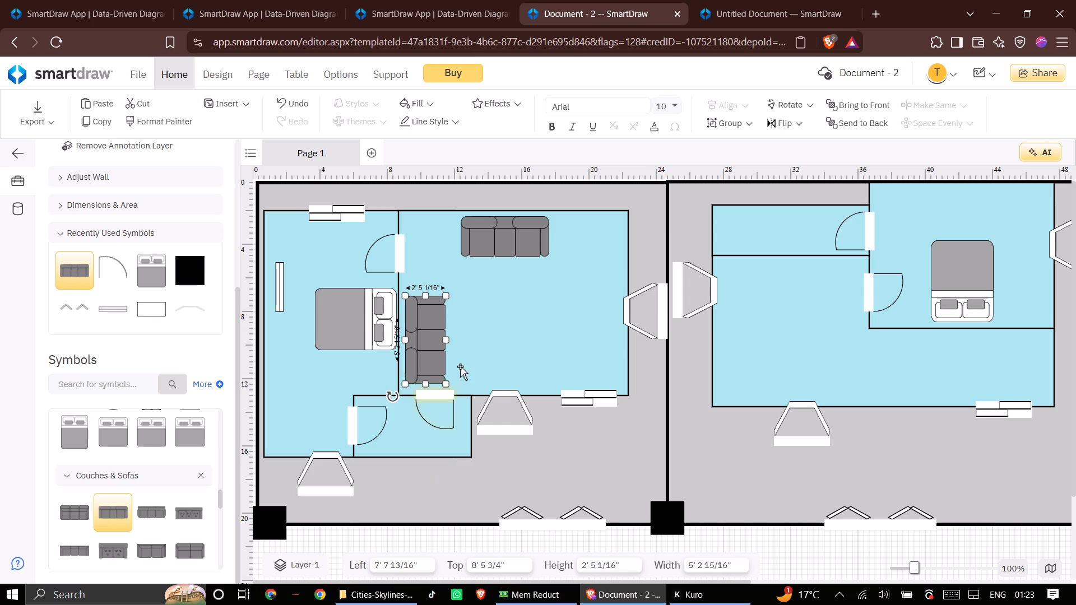
drag(430, 343, 422, 341)
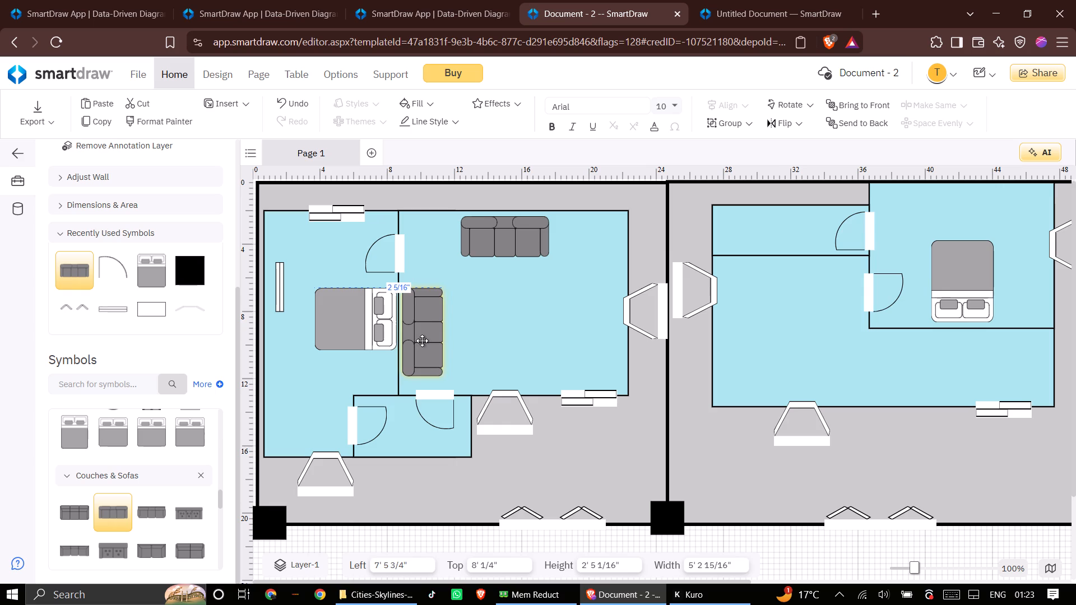
drag(422, 341, 427, 338)
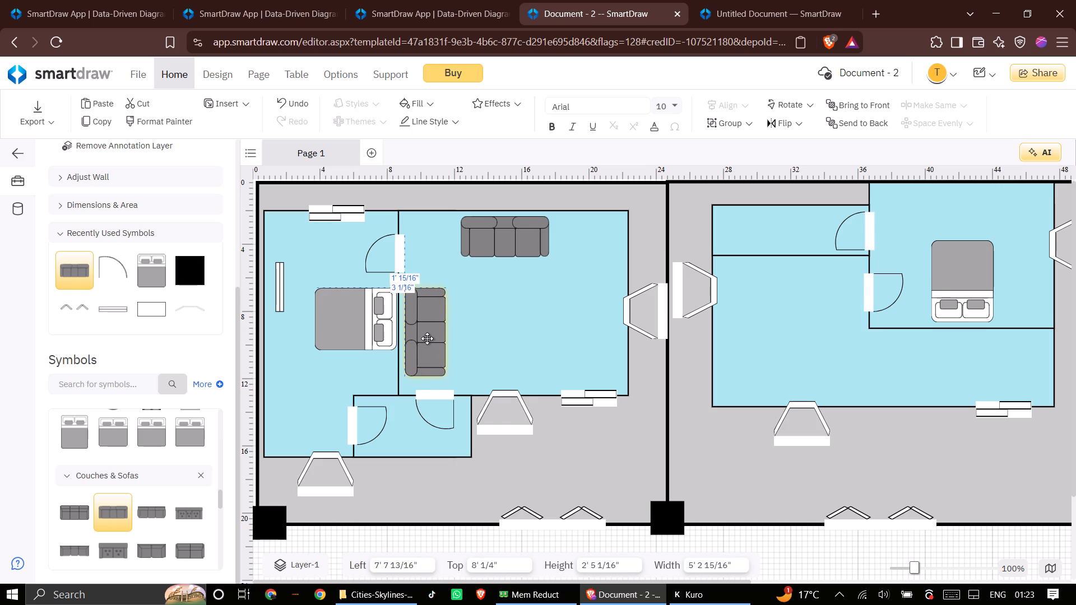
drag(427, 338, 427, 319)
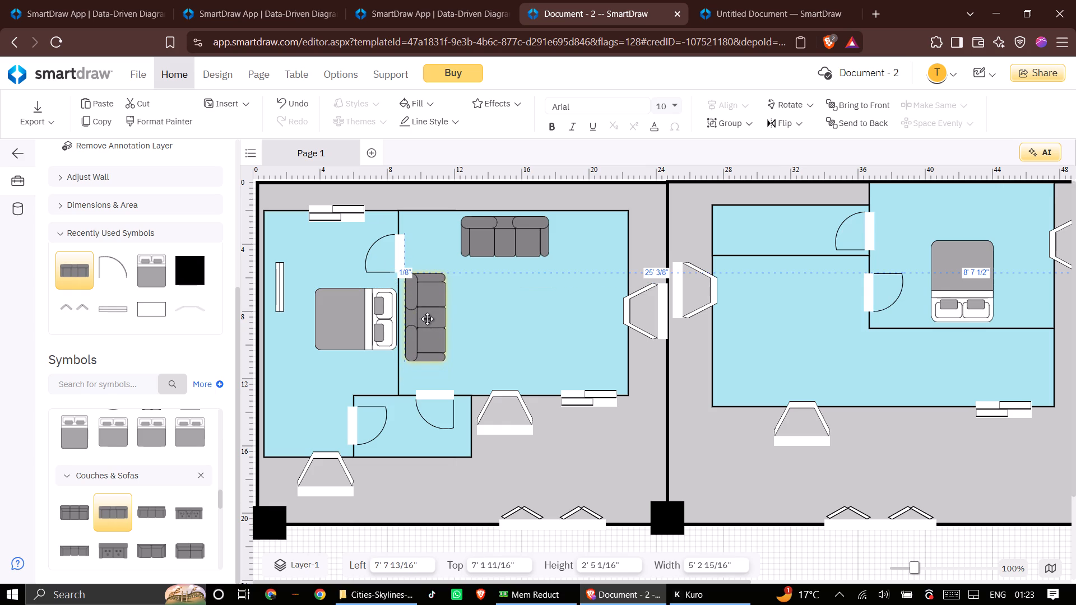
drag(427, 319, 427, 320)
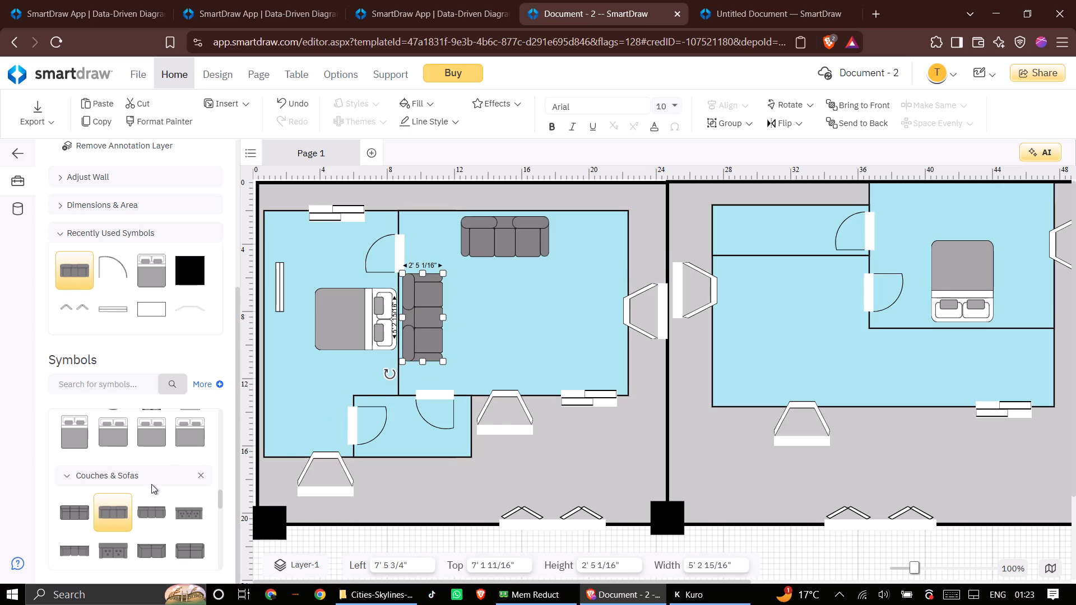
Place a tufted sofa from Couches & Sofas vertically by the large room's right wall, at about 17' 2 3/4" left and 5' 6 3/4" top.
click(142, 510)
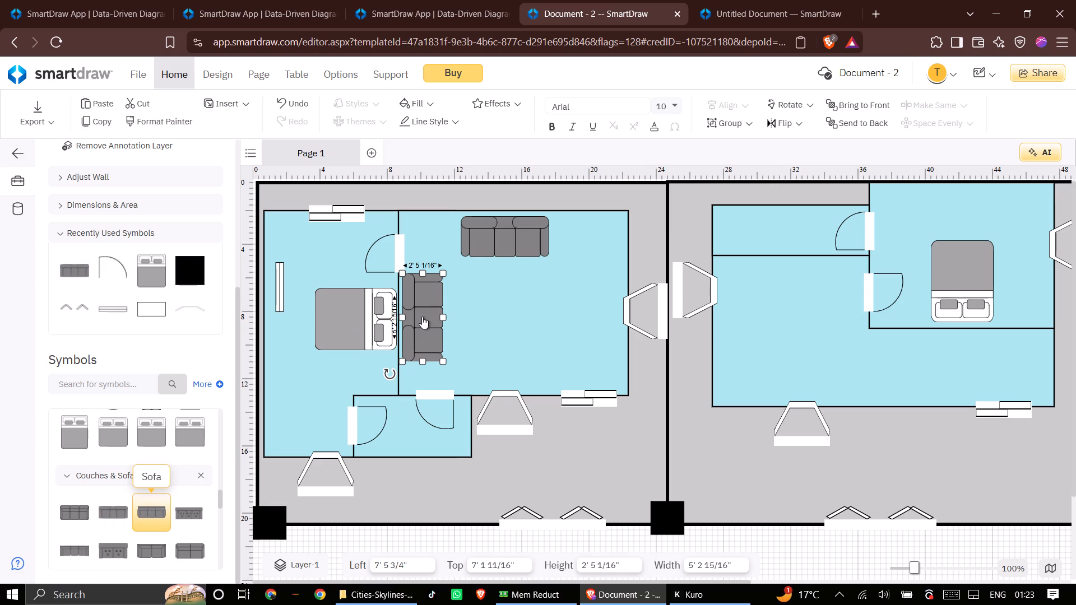
drag(100, 550, 317, 425)
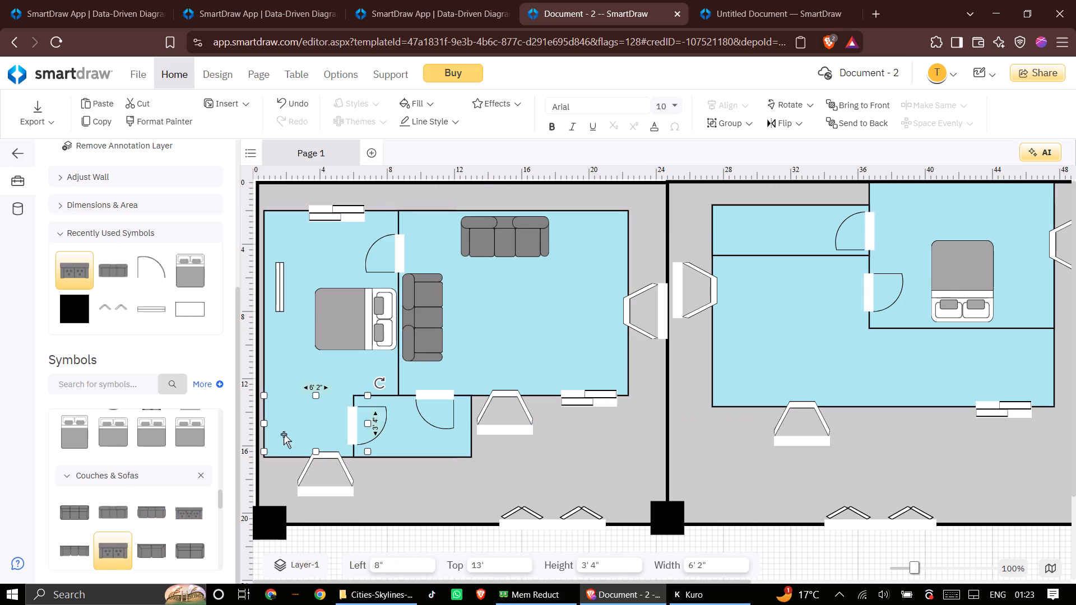
drag(295, 421, 540, 323)
drag(491, 283, 593, 253)
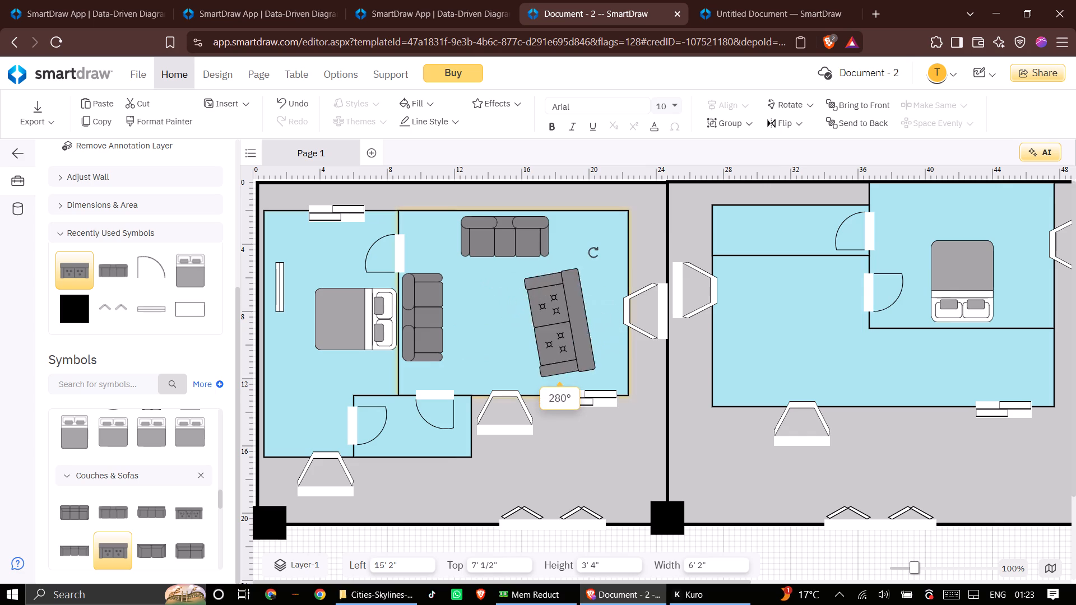
drag(593, 253, 596, 255)
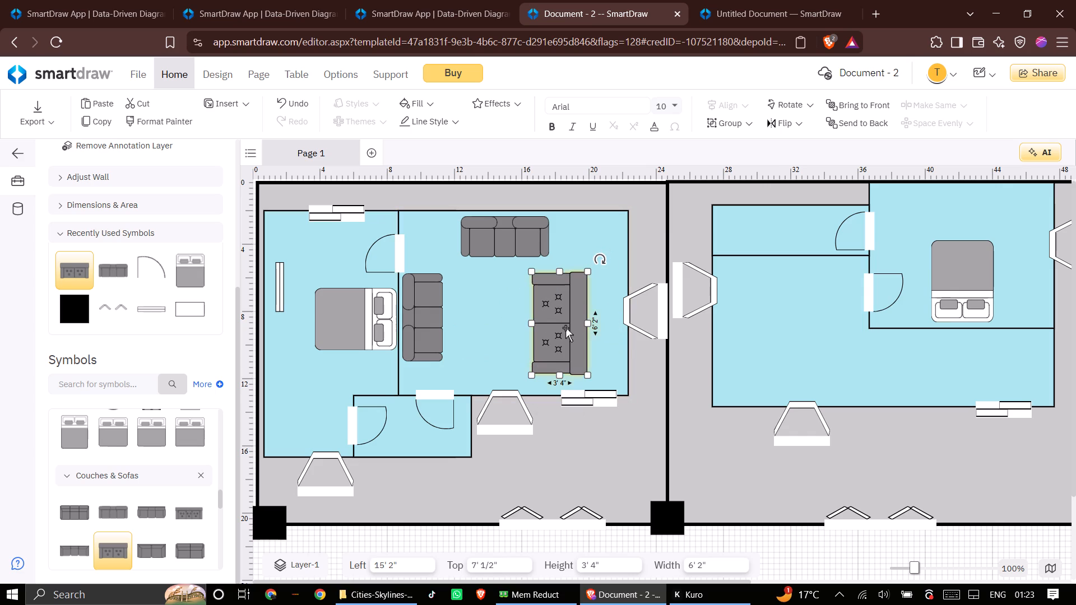
drag(560, 324, 590, 314)
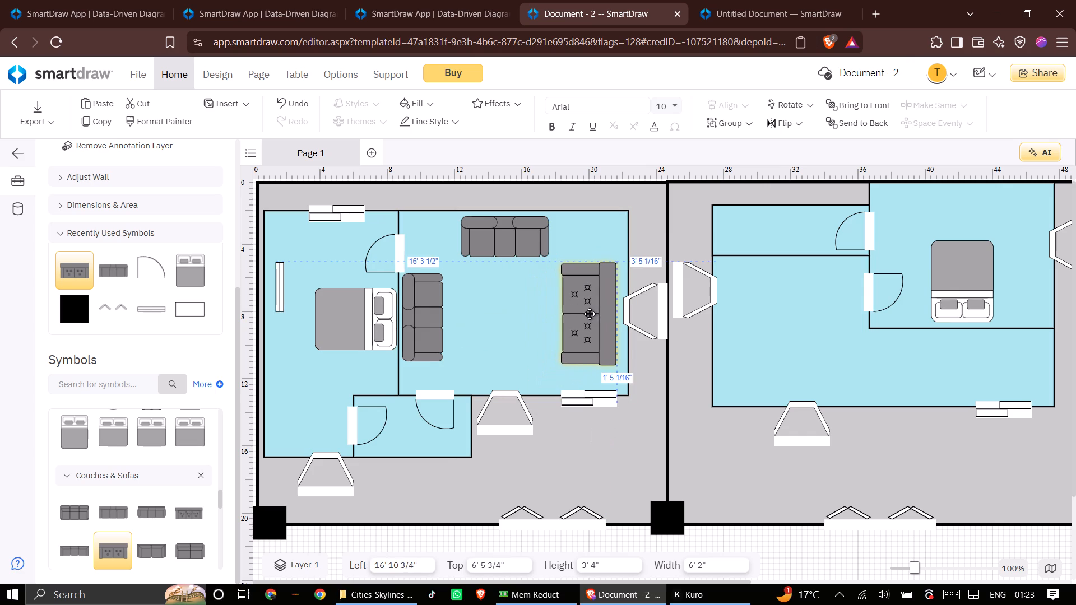
drag(590, 314, 594, 300)
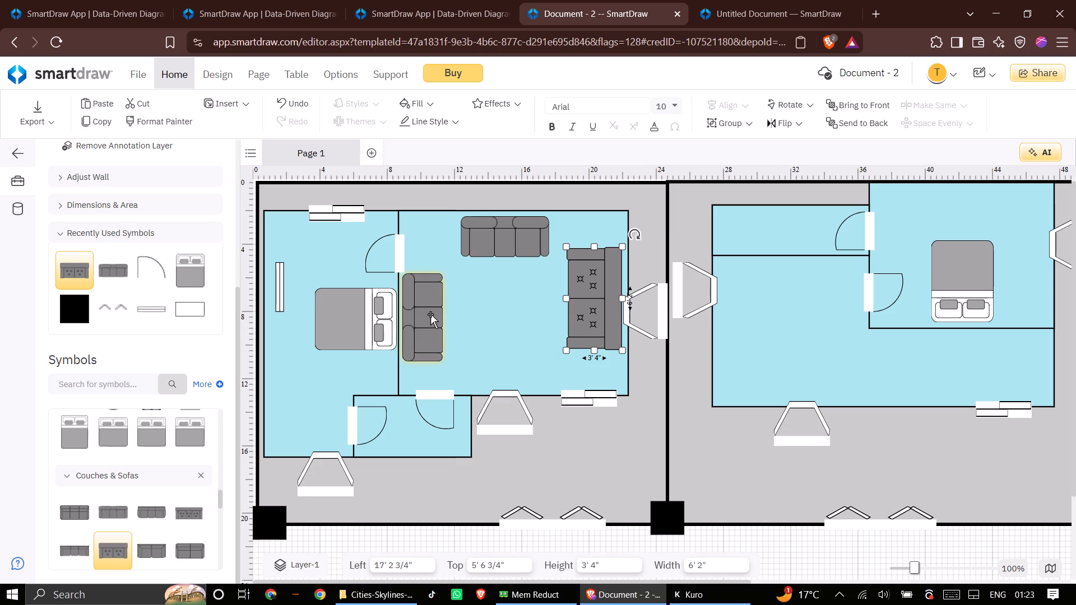
Move the vertical three-seat sofa to the left wall of the second rectangle's large room, at about 26' 3 5/16" left and 8' 1/4" top.
drag(428, 314, 764, 334)
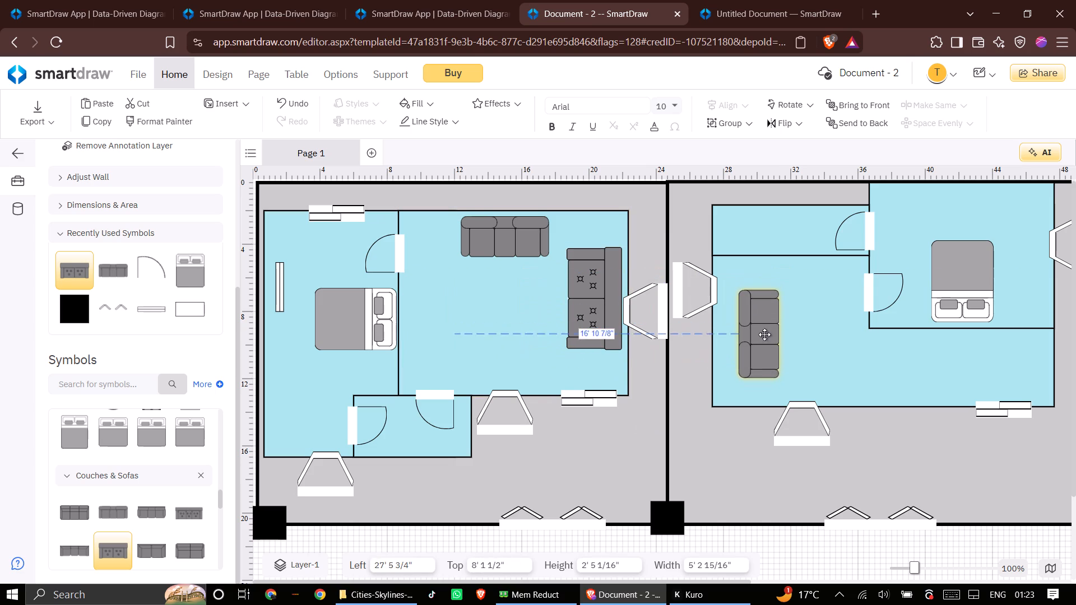
drag(764, 334, 743, 347)
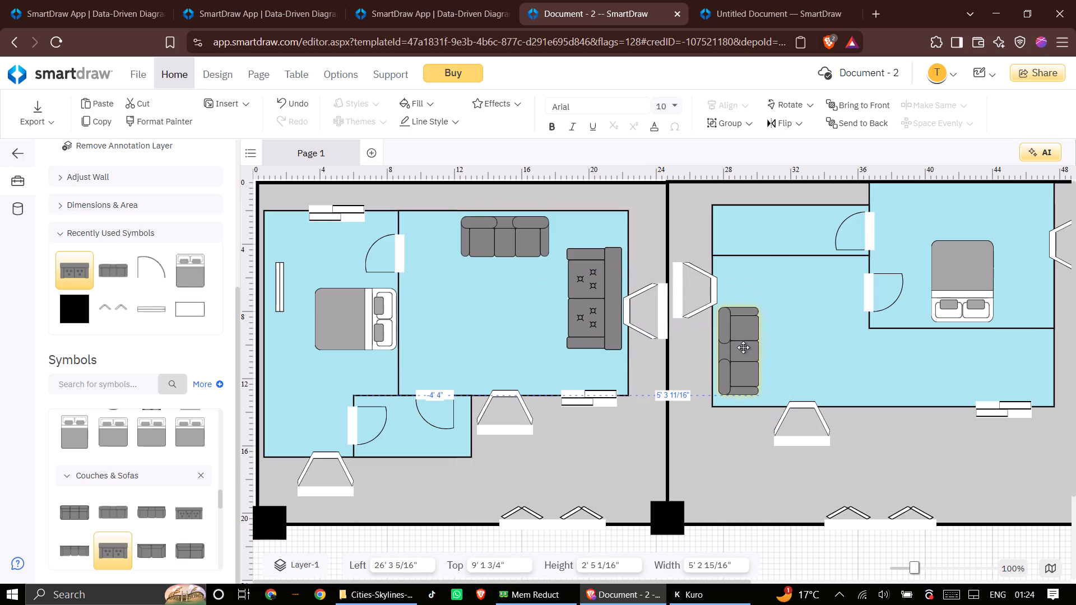
drag(743, 347, 743, 328)
Shrink the tufted sofa to about 5' 3 3/4" long and 2' 7 3/4" deep.
click(586, 301)
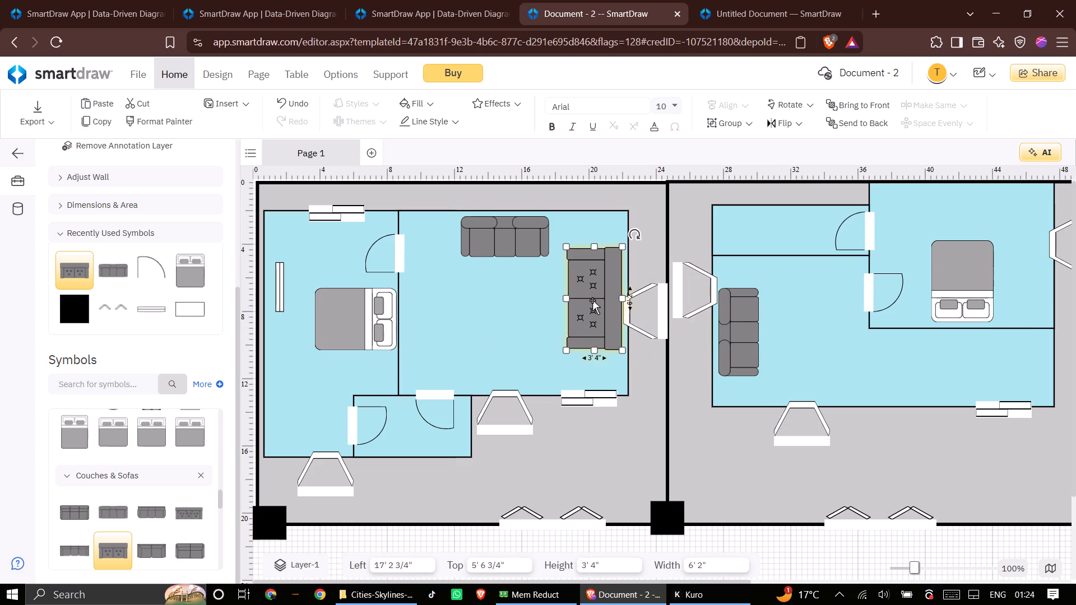
drag(595, 247, 595, 262)
drag(564, 304, 573, 304)
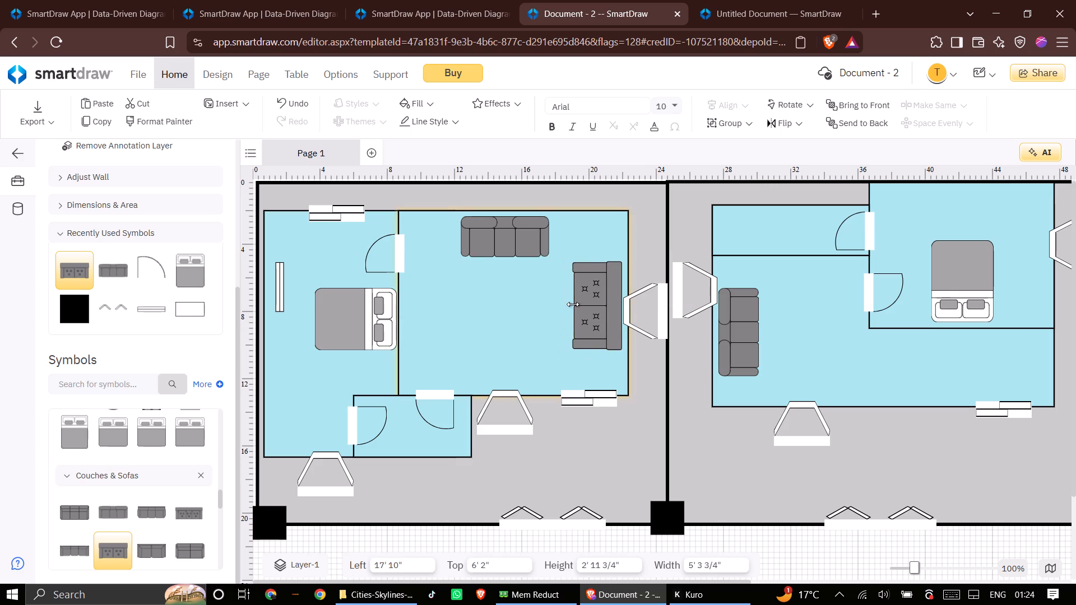
drag(573, 304, 579, 304)
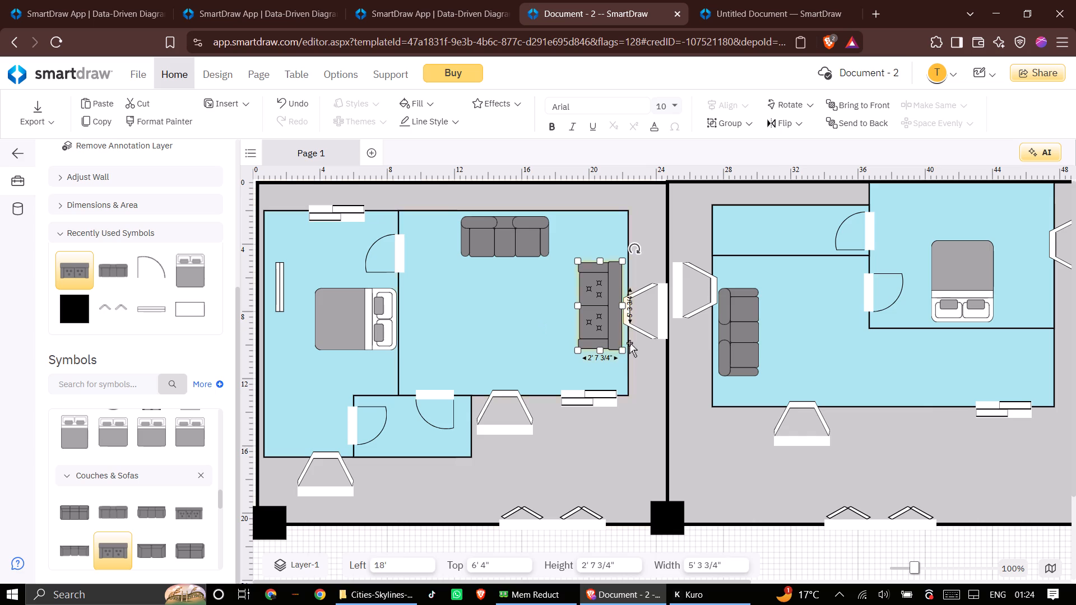
Paste another sofa copy and turn it to back onto the first large room's lower wall, at about 12' 4 3/4" left and 10' 2 1/2" top.
right_click(735, 343)
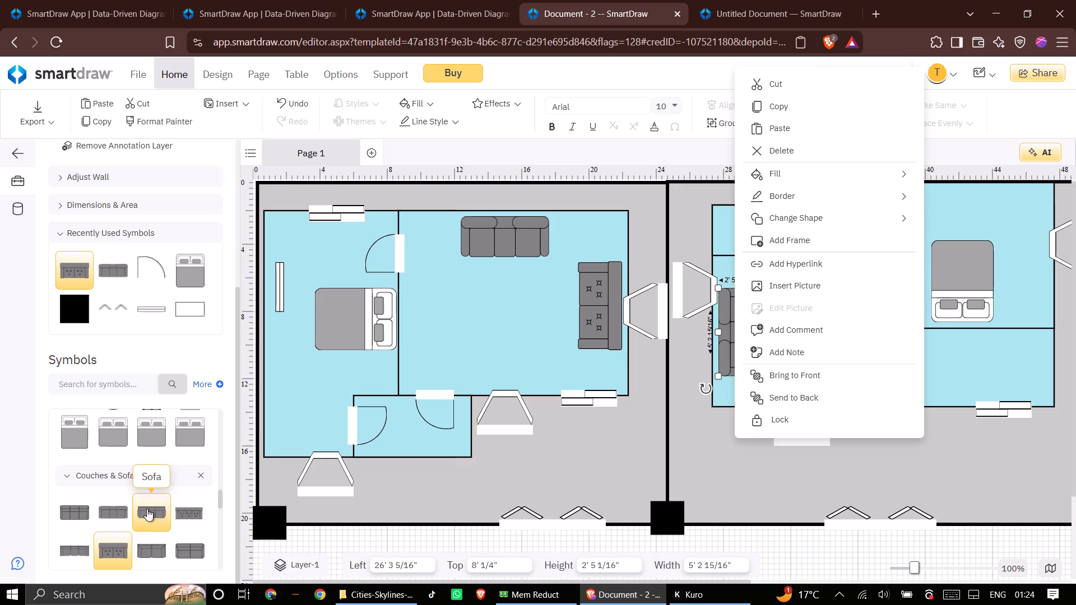
right_click(499, 348)
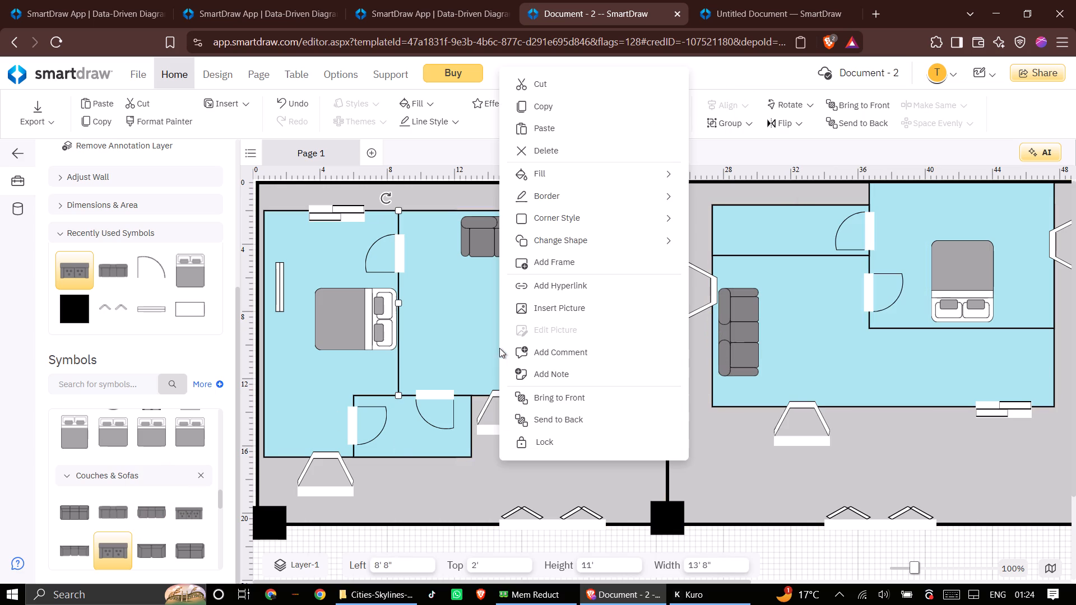
click(570, 132)
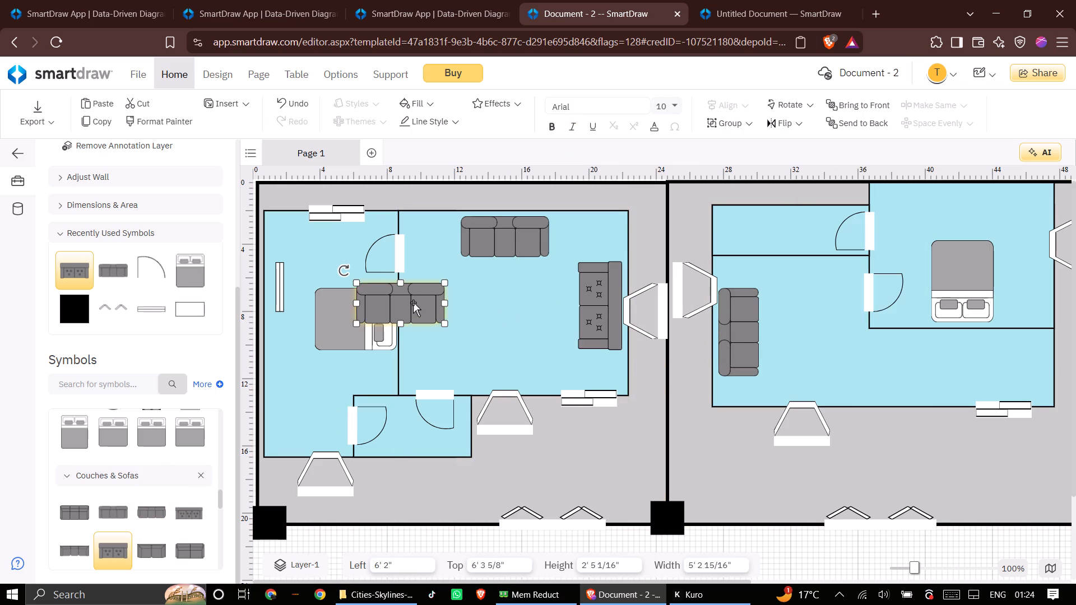
drag(409, 302, 508, 358)
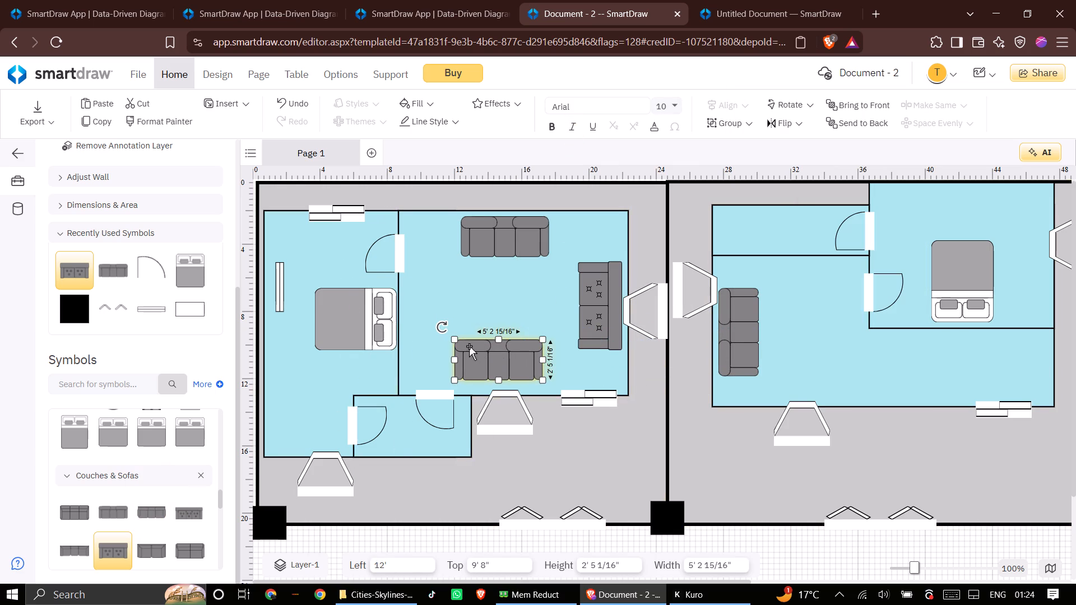
drag(441, 326, 600, 399)
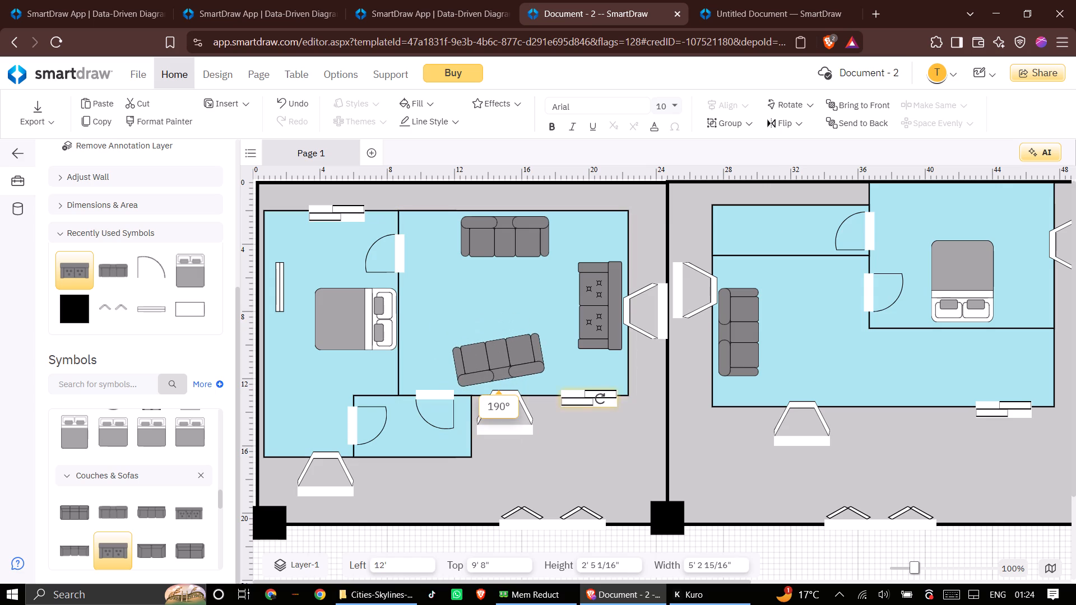
drag(600, 399, 591, 417)
drag(498, 353, 499, 353)
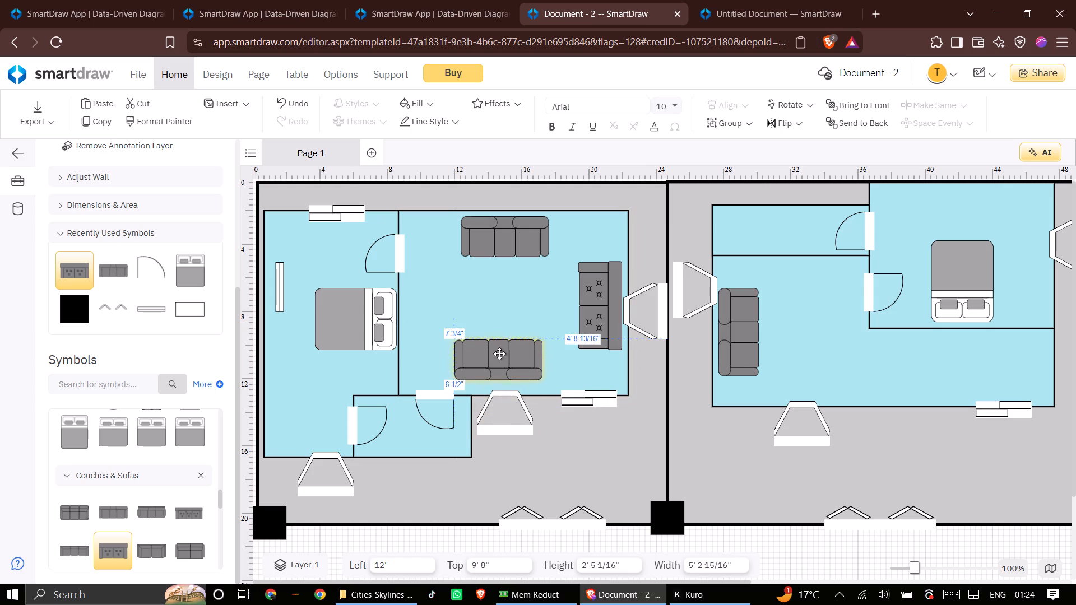
drag(499, 353, 507, 361)
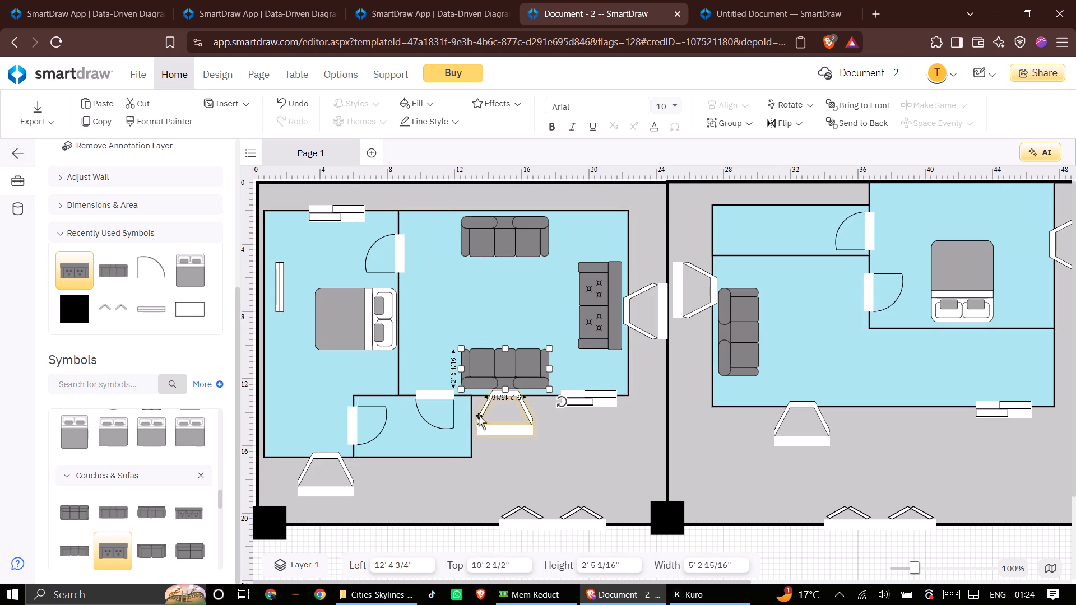
Shift the door between the large room and the small lower room leftward along the wall, to about 103 1/4" left and 152" top.
click(446, 392)
click(440, 384)
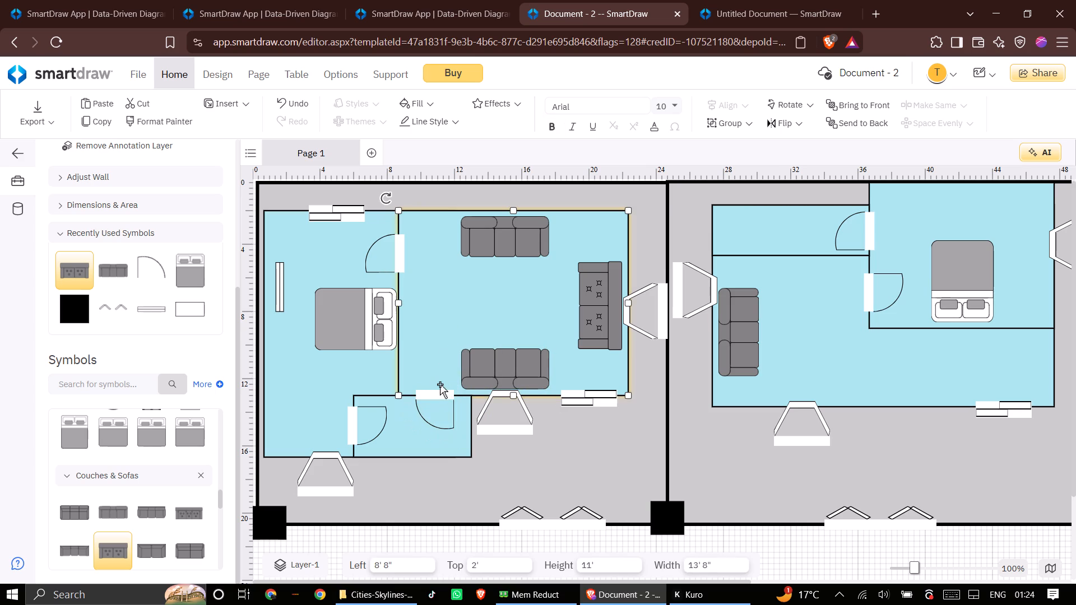
click(438, 394)
drag(438, 394, 430, 394)
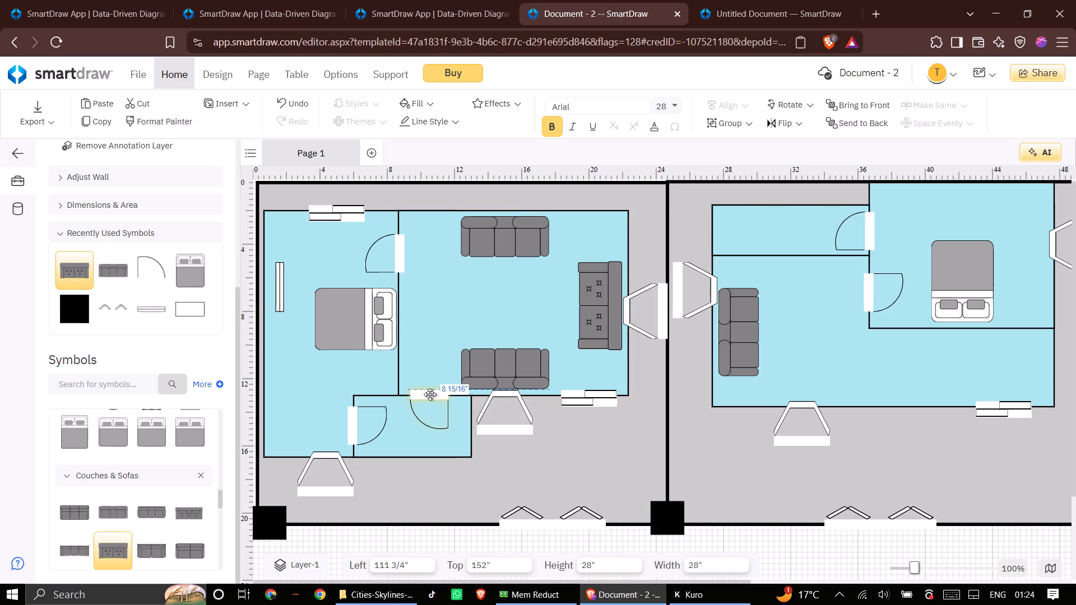
drag(430, 394, 423, 395)
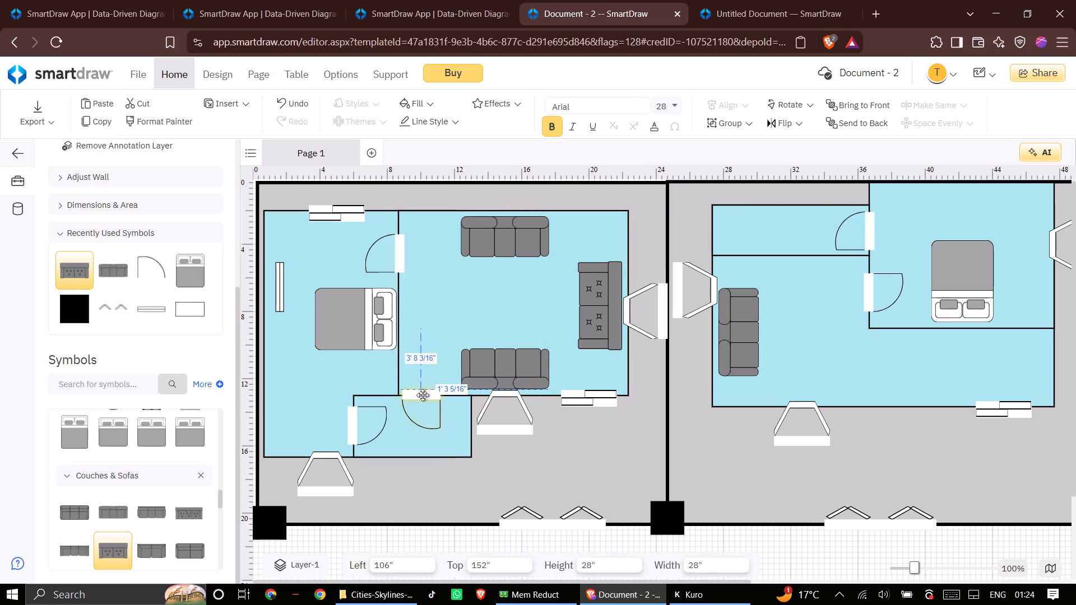
drag(423, 395, 422, 395)
click(517, 482)
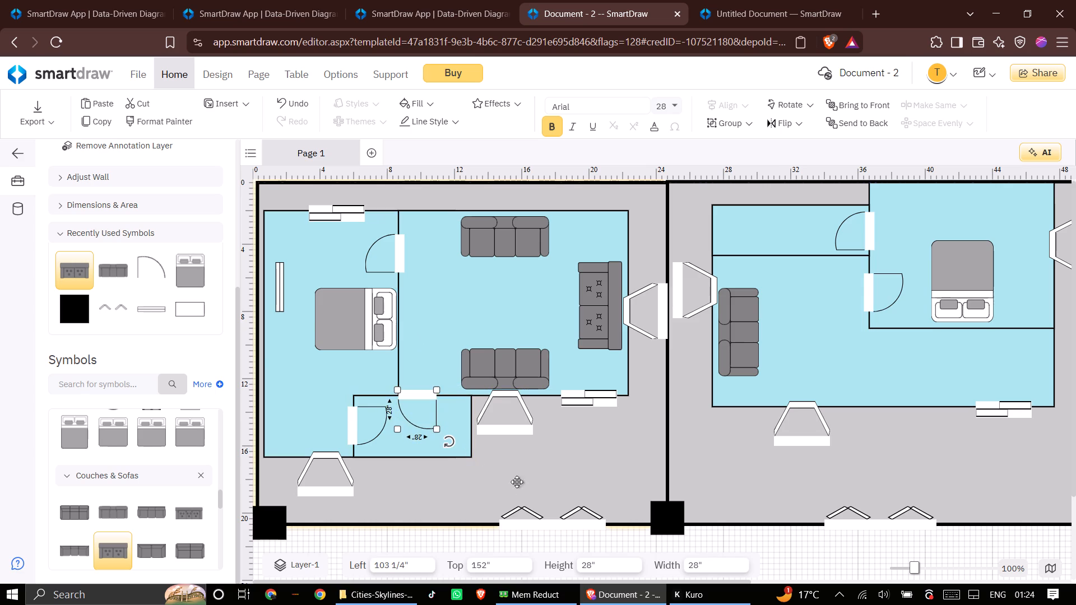
scroll(786, 360, down, 1)
scroll(747, 385, up, 1)
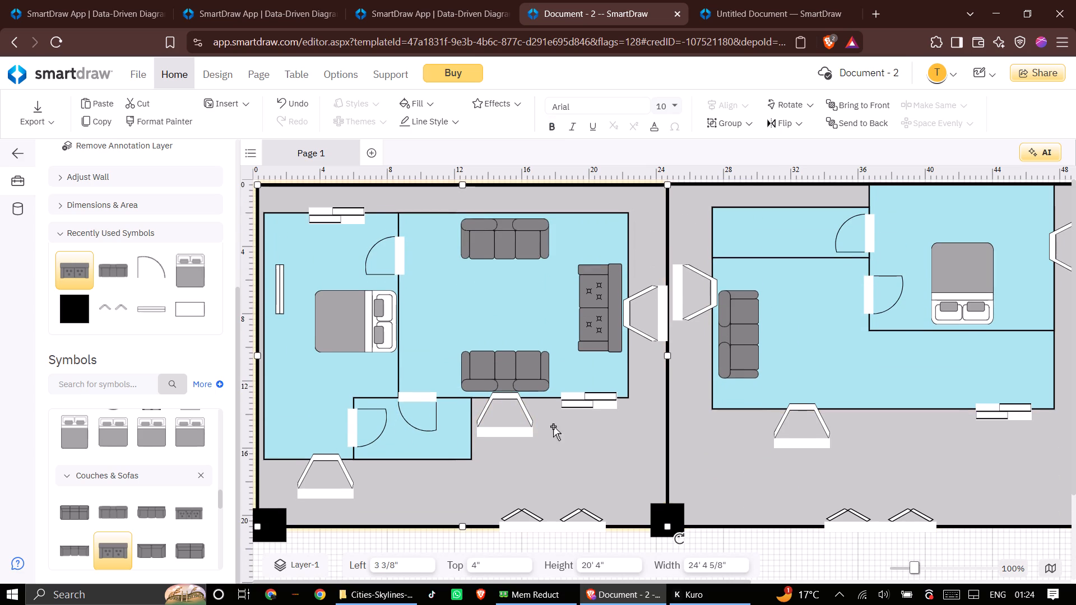